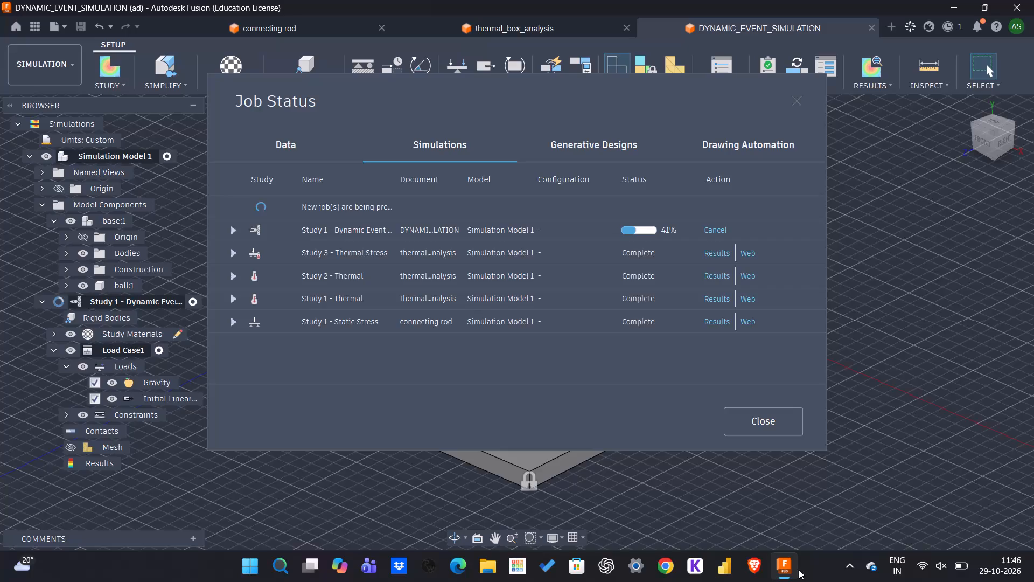
# Switch to the Brave browser, search for i love pdf in a new tab, and open iLovePDF's Merge PDF tool.
pyautogui.click(743, 580)
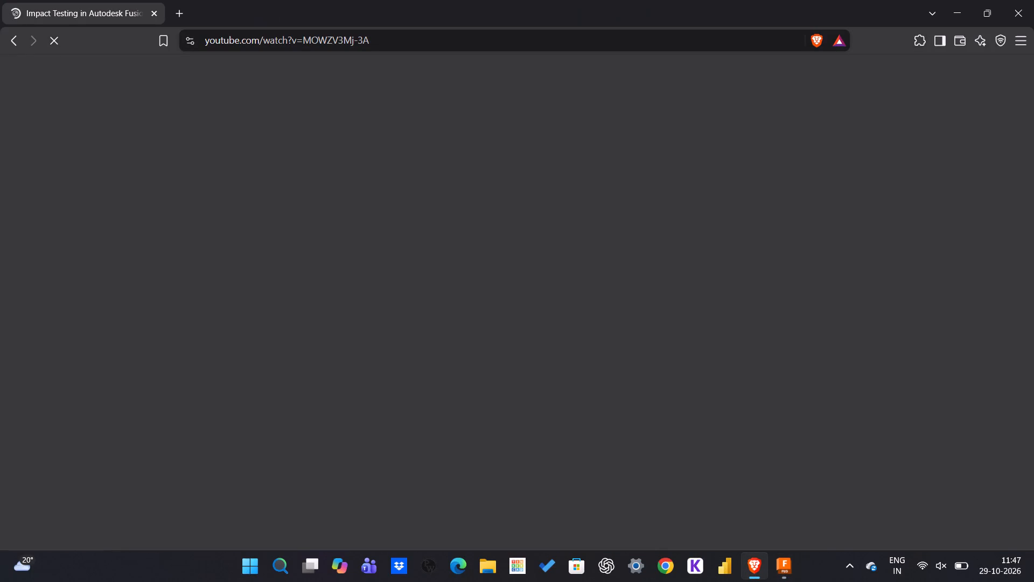
pyautogui.click(183, 15)
pyautogui.press('i')
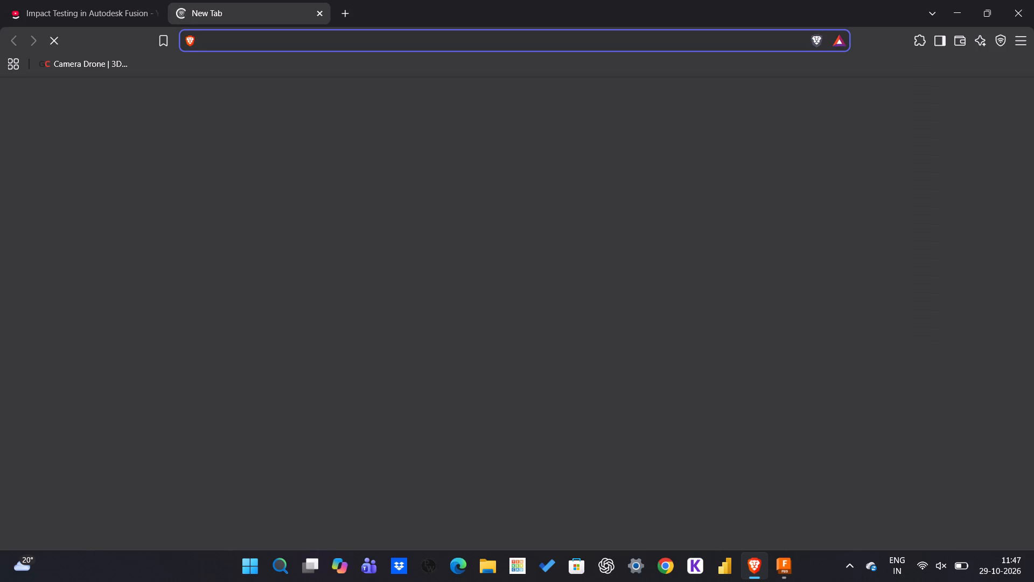
pyautogui.press('space')
pyautogui.write('love')
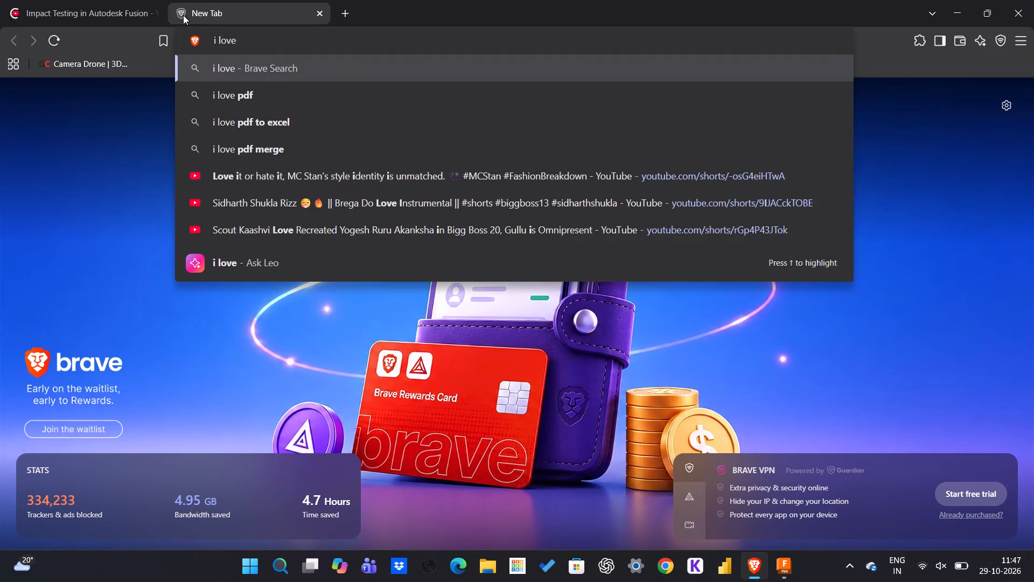
pyautogui.press('Down')
pyautogui.press('Return')
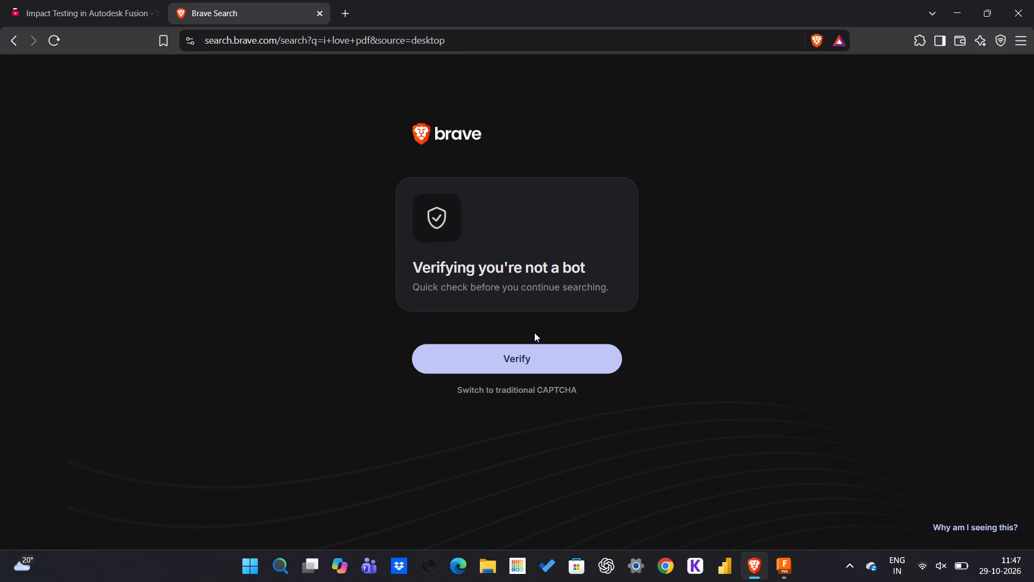
pyautogui.click(535, 359)
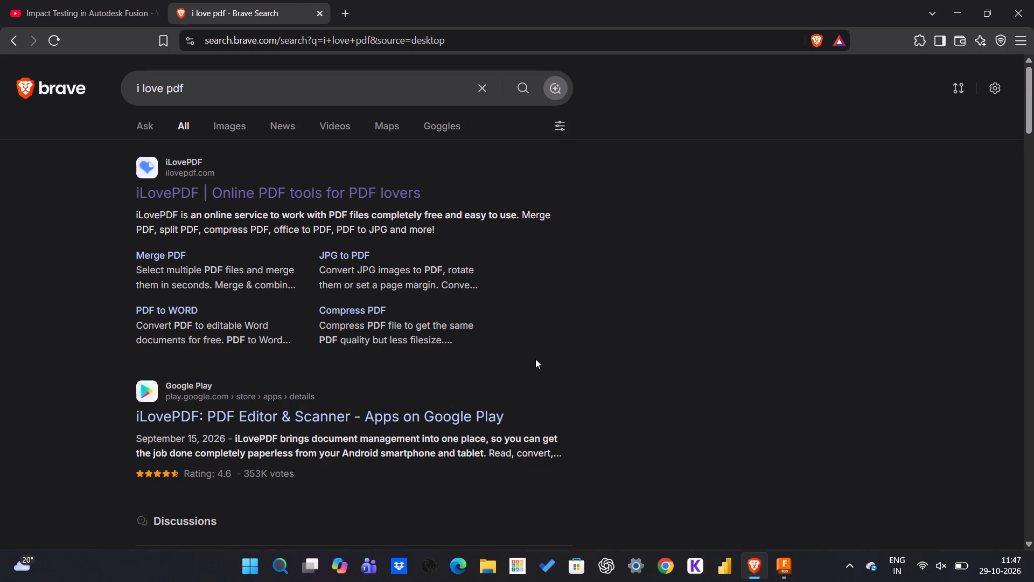
pyautogui.click(353, 191)
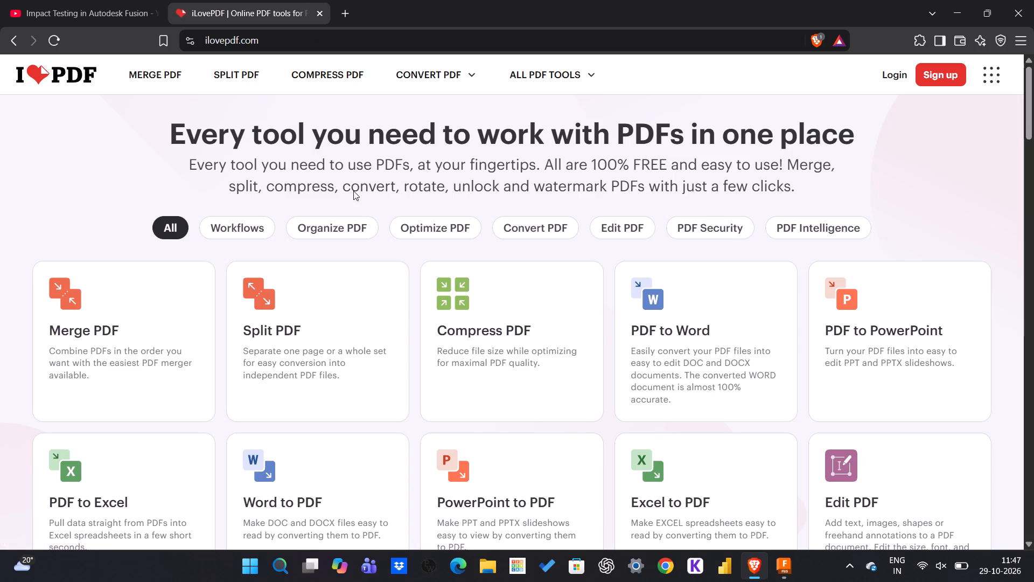
pyautogui.click(131, 310)
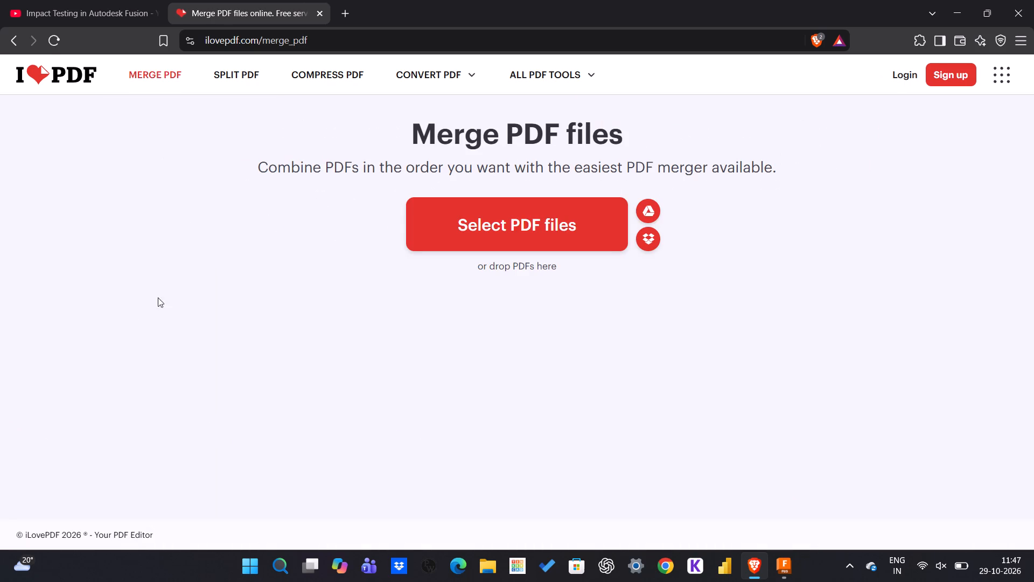
# Add connecting_rod_stressanalysis, box_thermalstress_analysis, box_thermal_analysis and b0x_thermalanalysis from Downloads to the PDF merge, in that order.
pyautogui.click(502, 226)
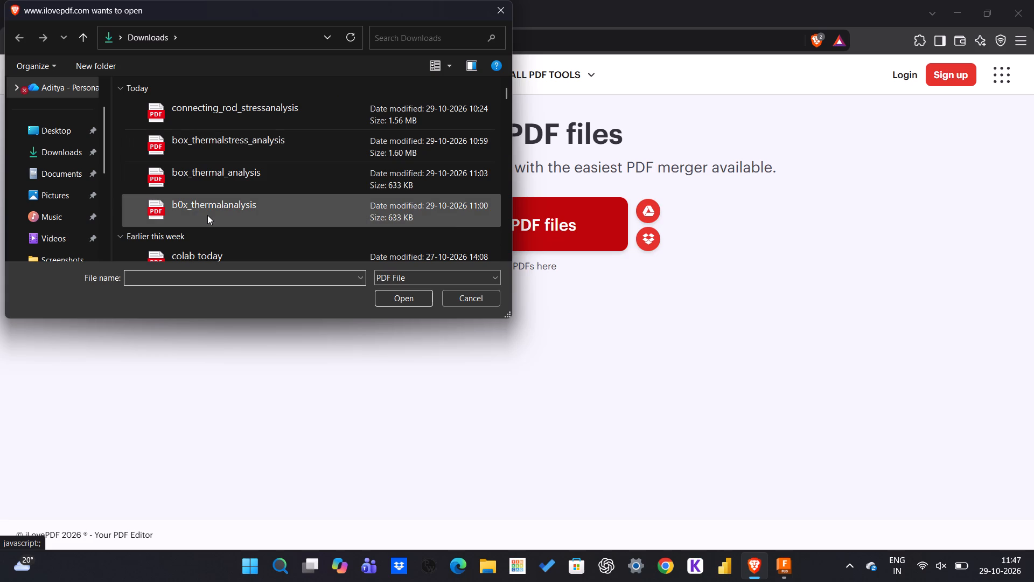
pyautogui.click(260, 110)
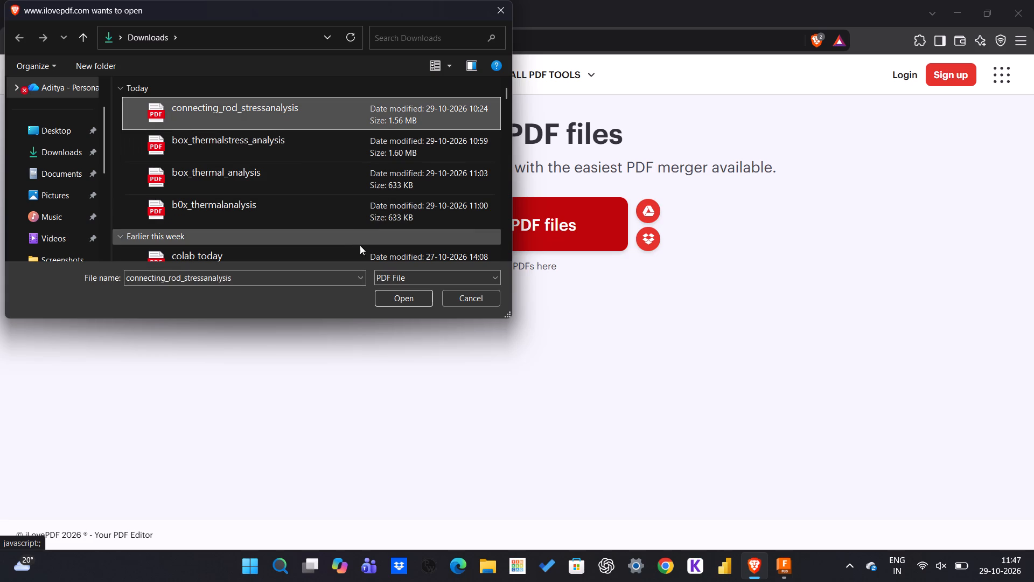
pyautogui.click(383, 292)
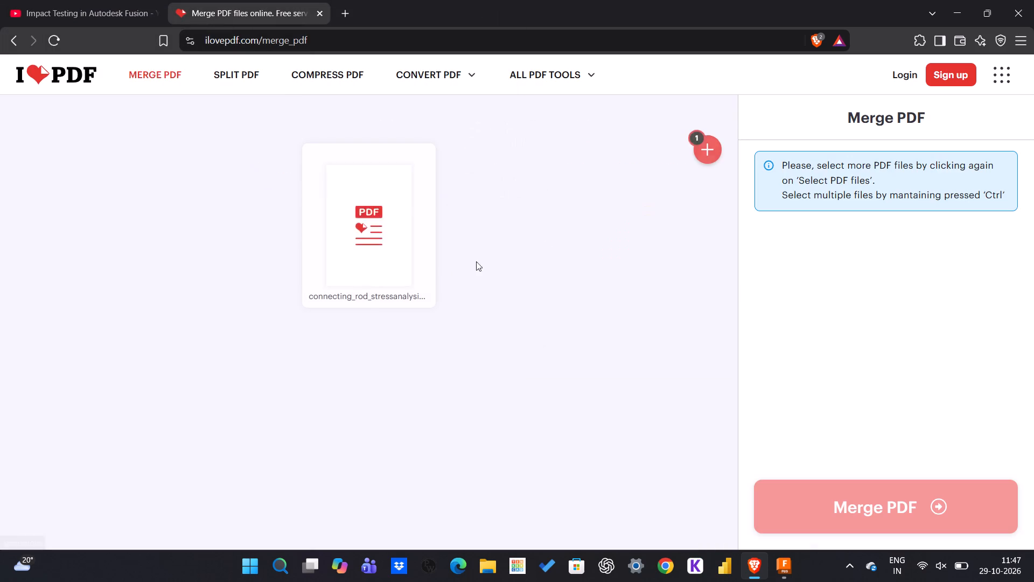
pyautogui.click(700, 151)
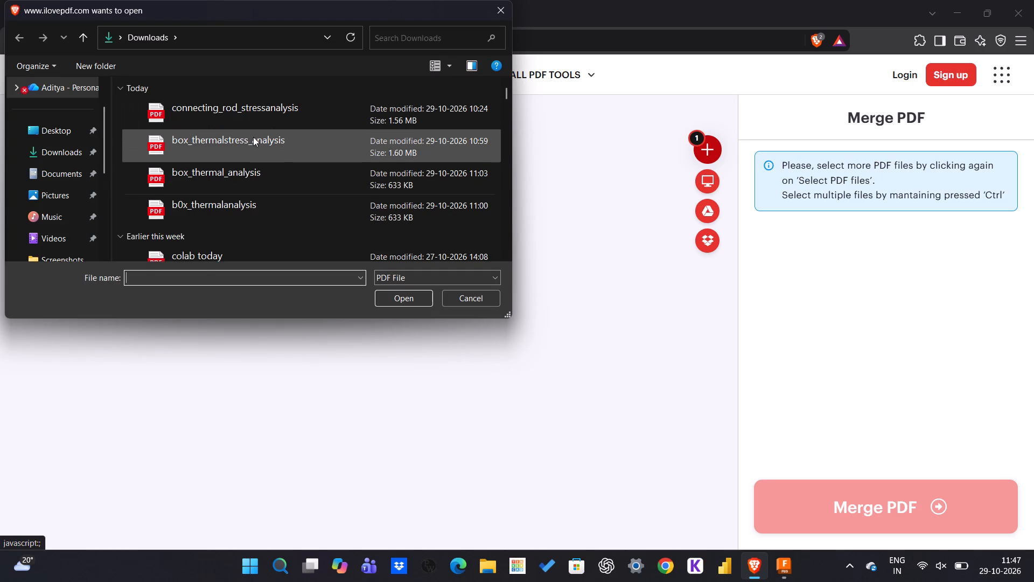
pyautogui.click(253, 137)
pyautogui.click(415, 300)
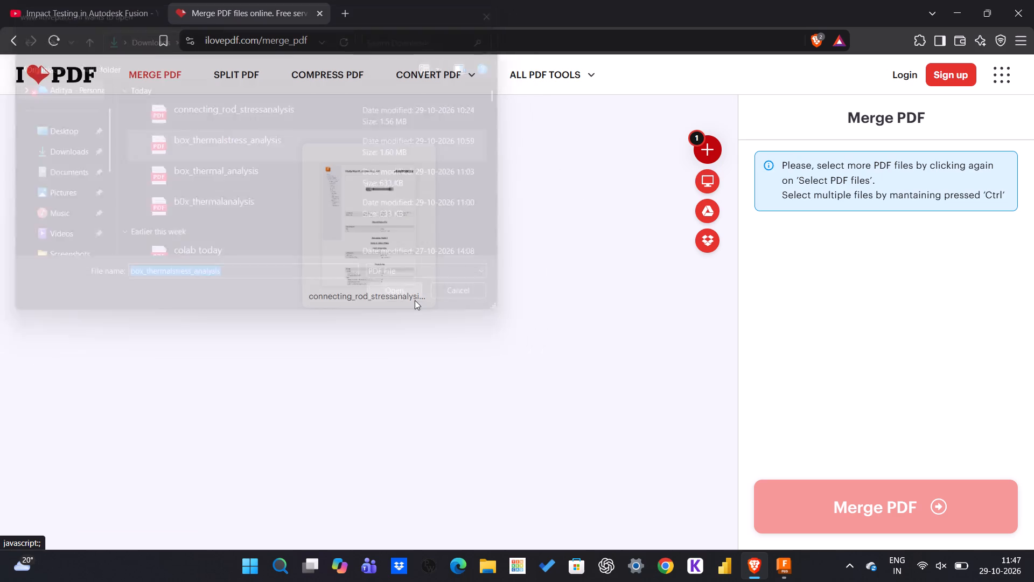
pyautogui.click(704, 159)
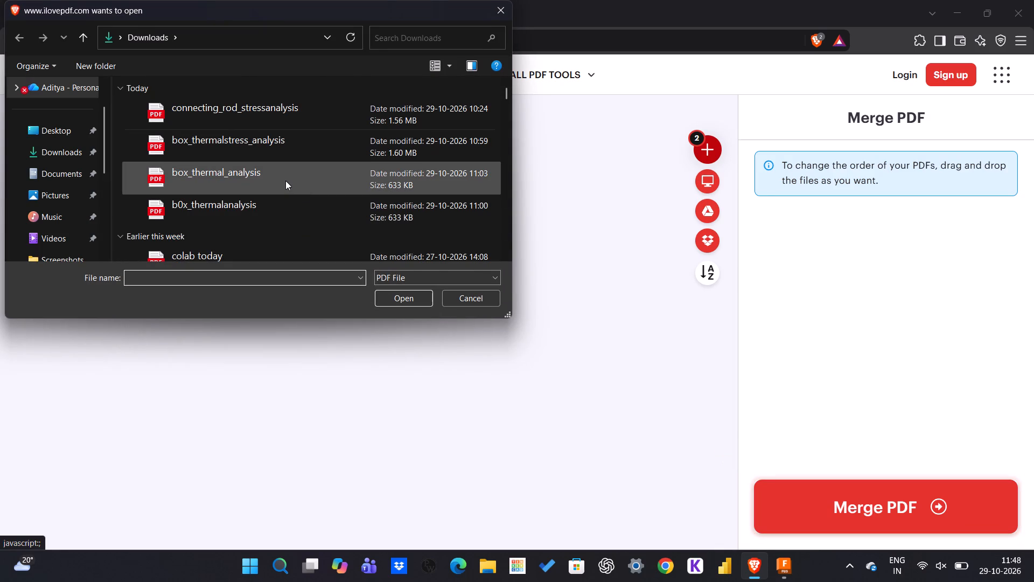
pyautogui.click(285, 181)
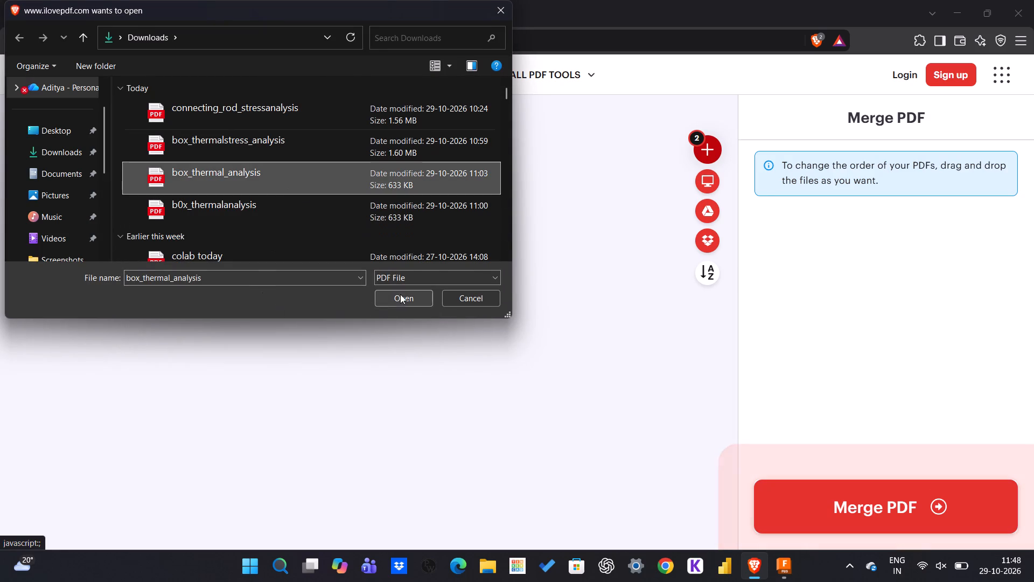
pyautogui.click(401, 294)
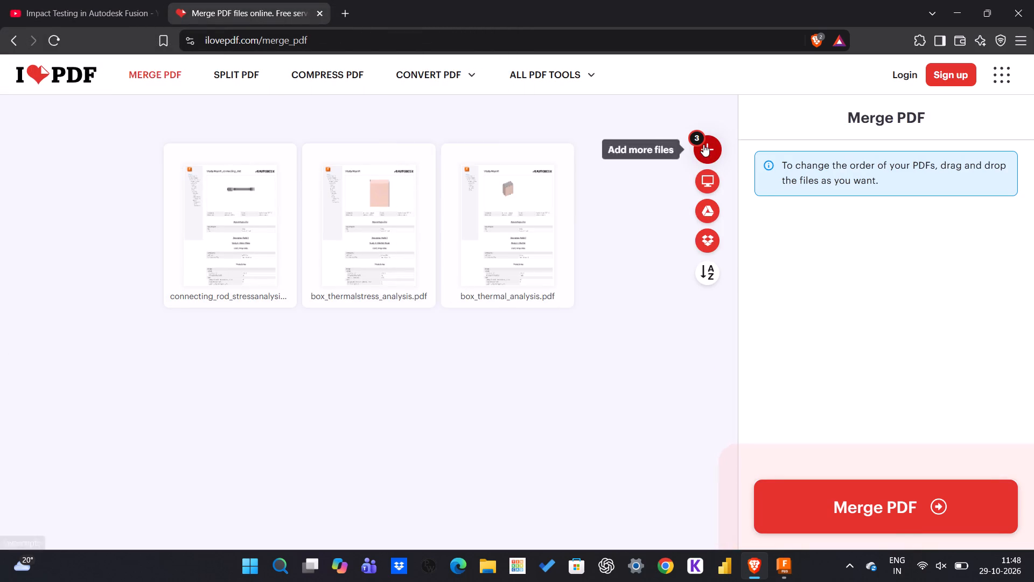
pyautogui.click(703, 144)
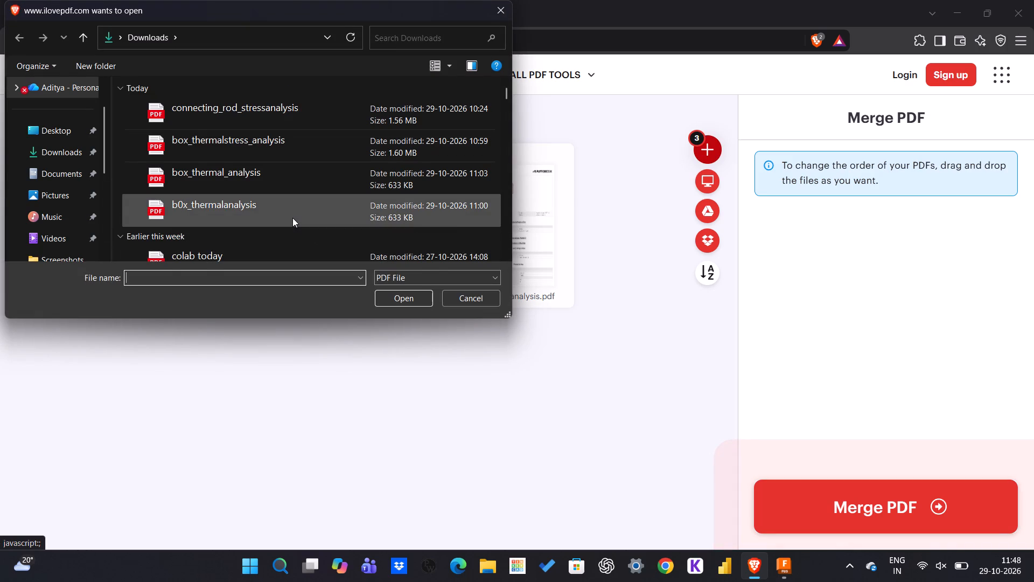
pyautogui.click(292, 218)
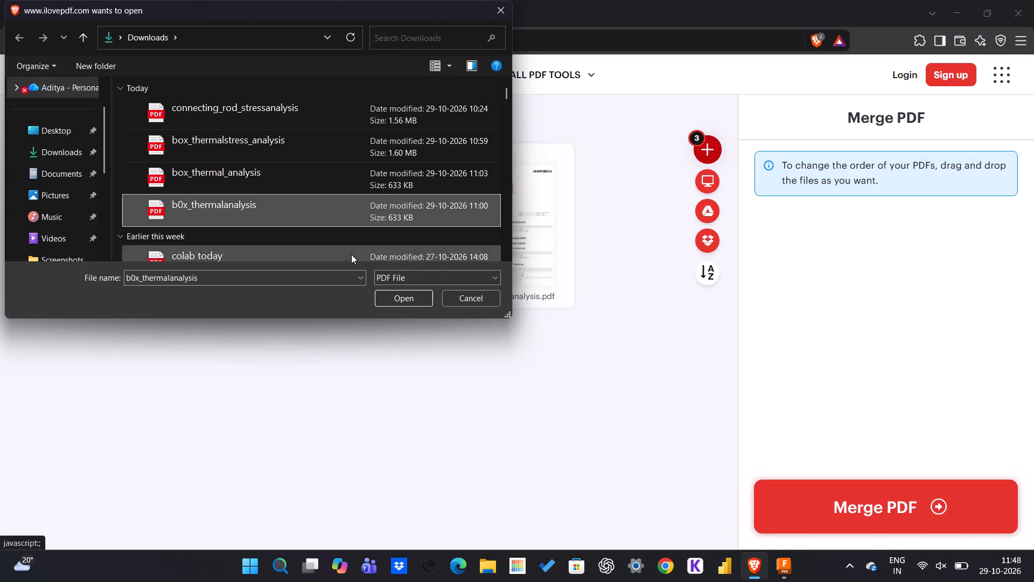
pyautogui.click(383, 297)
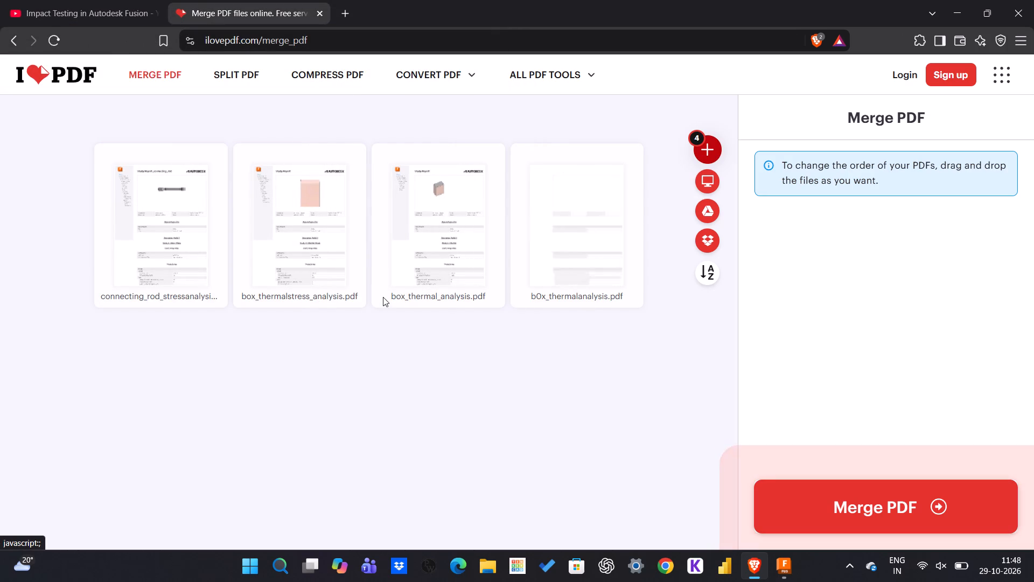
# Switch back to Autodesk Fusion and check the Dynamic Event study's progress in the simulation job status.
pyautogui.click(958, 5)
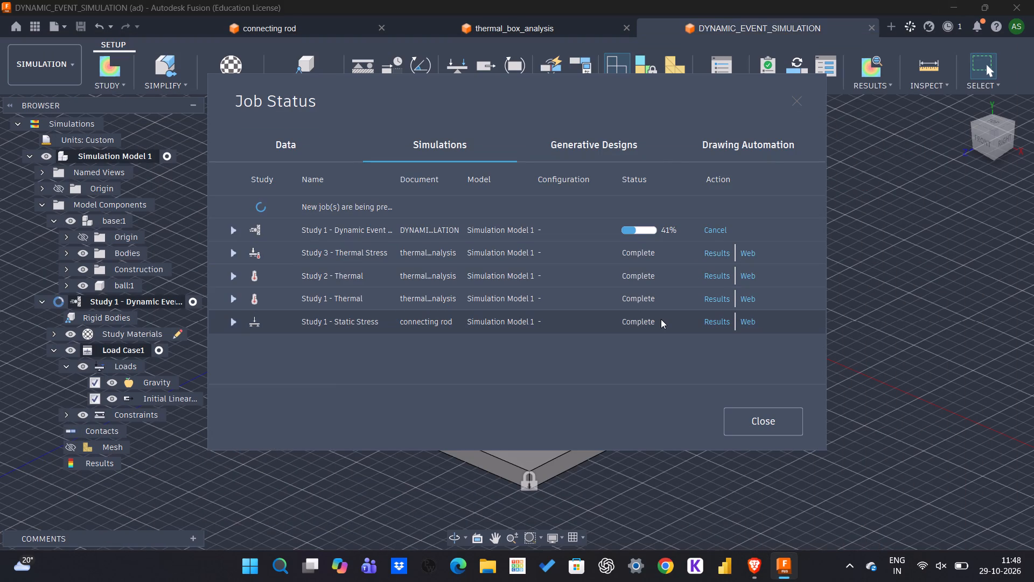
pyautogui.scroll(-2, 520, 297)
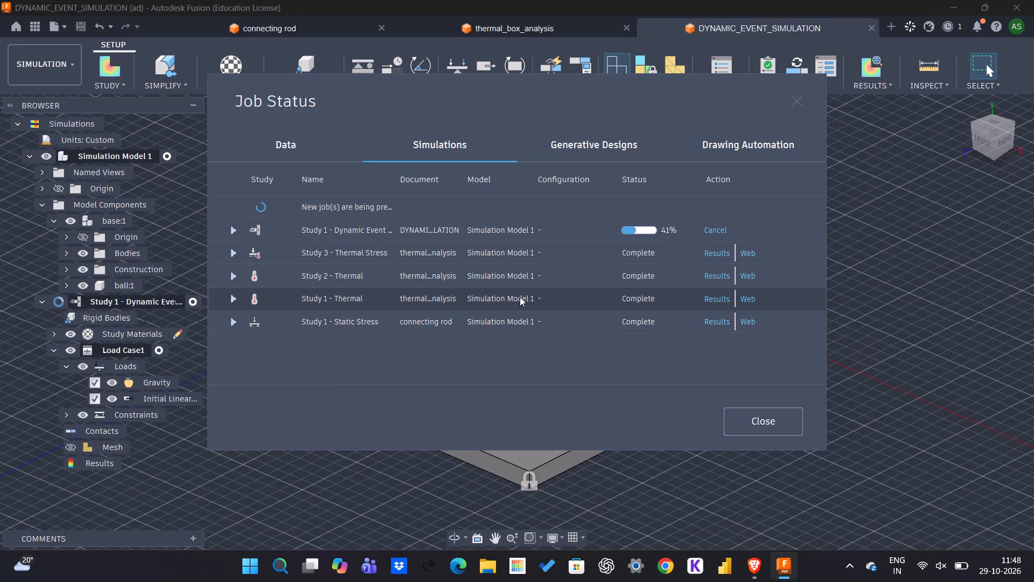
pyautogui.scroll(2, 520, 297)
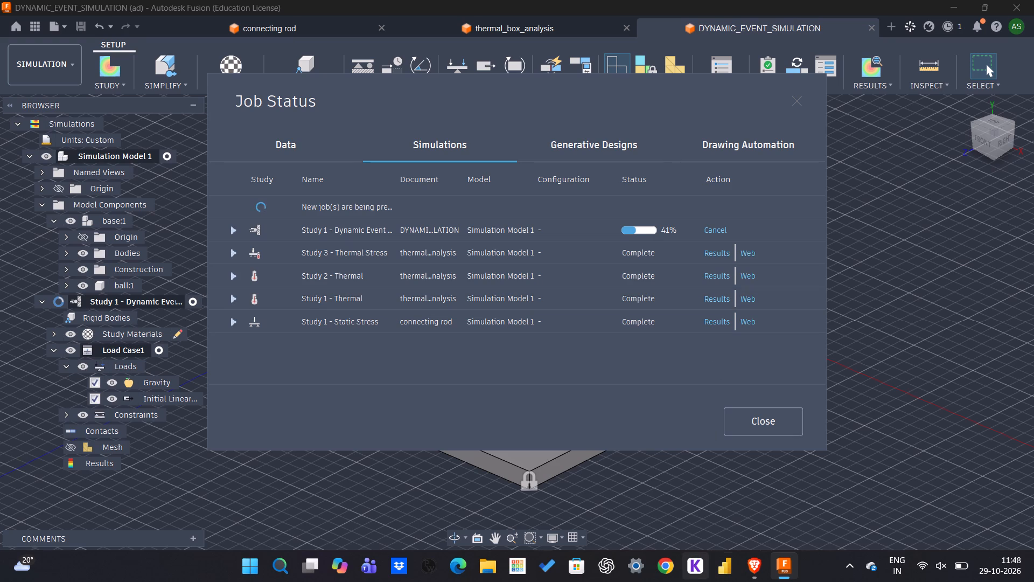
pyautogui.click(753, 578)
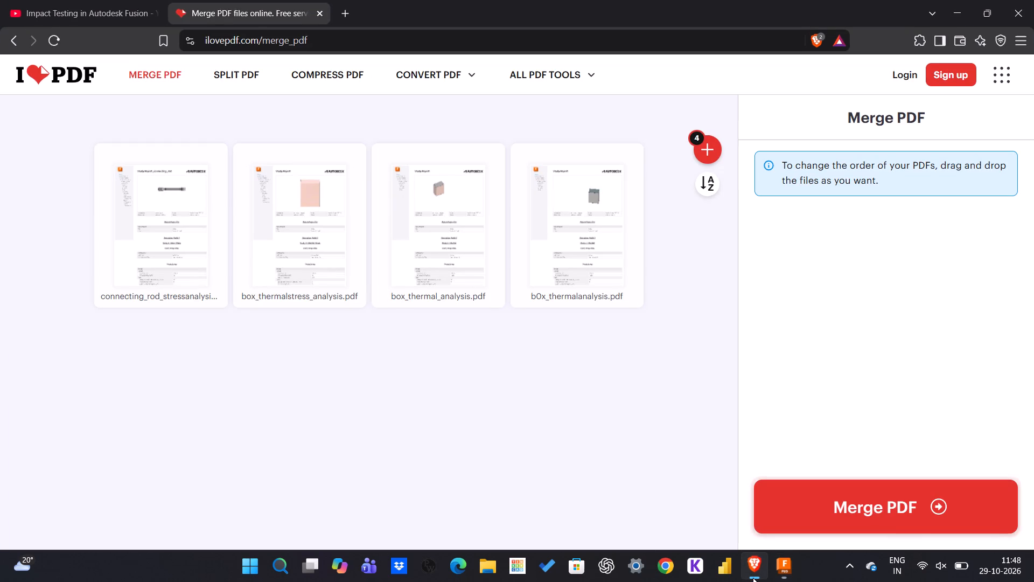
pyautogui.click(753, 578)
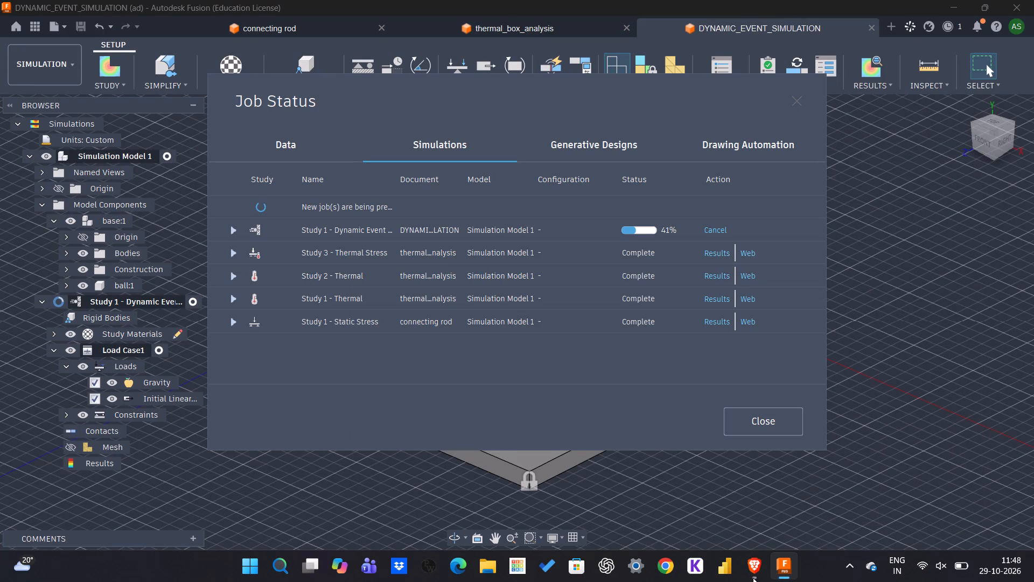
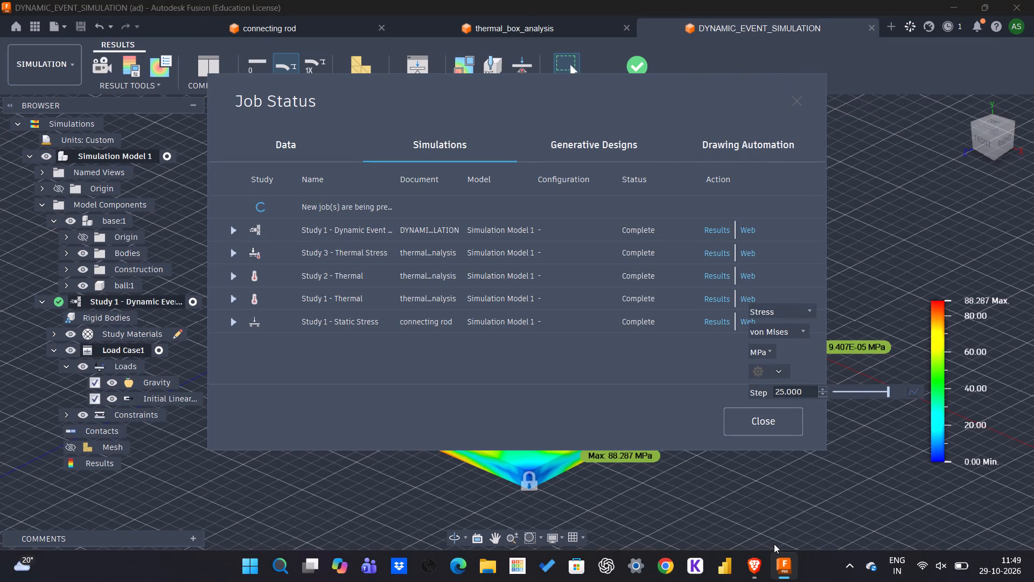
# Open the Dynamic Event study's results and review the von Mises stress on the plate and ball from step 0 to step 25.
pyautogui.click(722, 232)
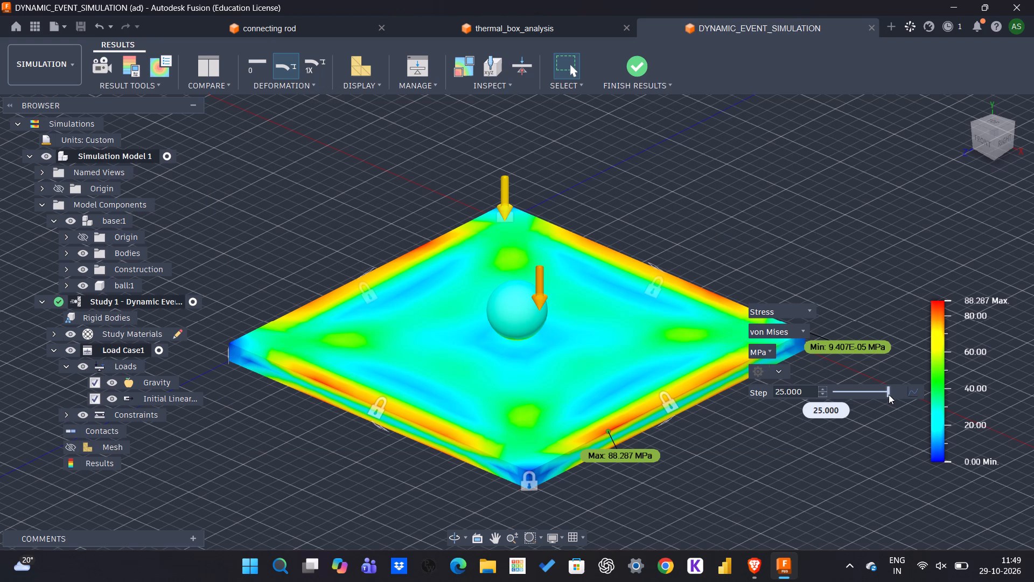
pyautogui.moveTo(889, 394); pyautogui.dragTo(813, 396)
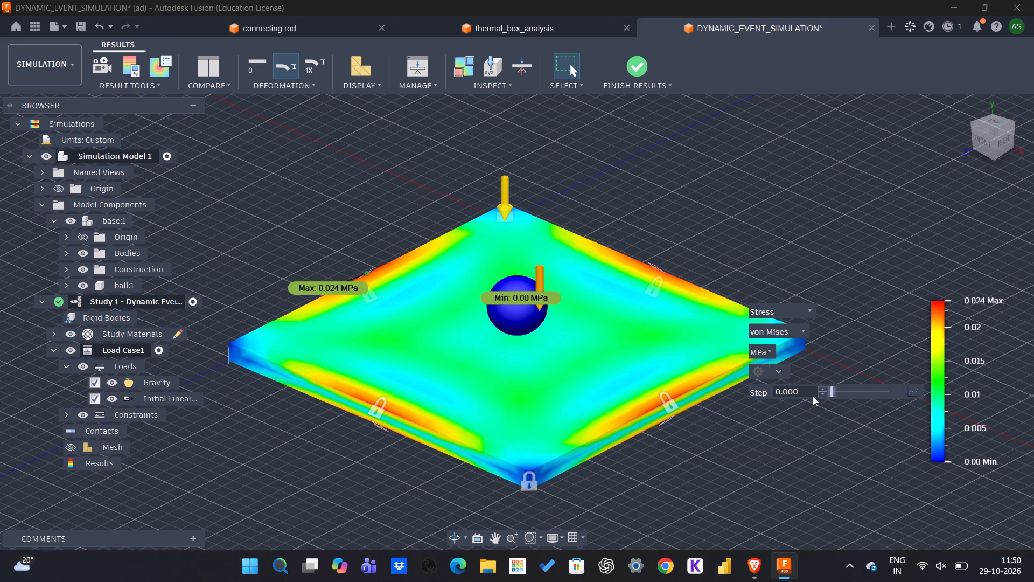
pyautogui.moveTo(813, 396); pyautogui.dragTo(836, 397)
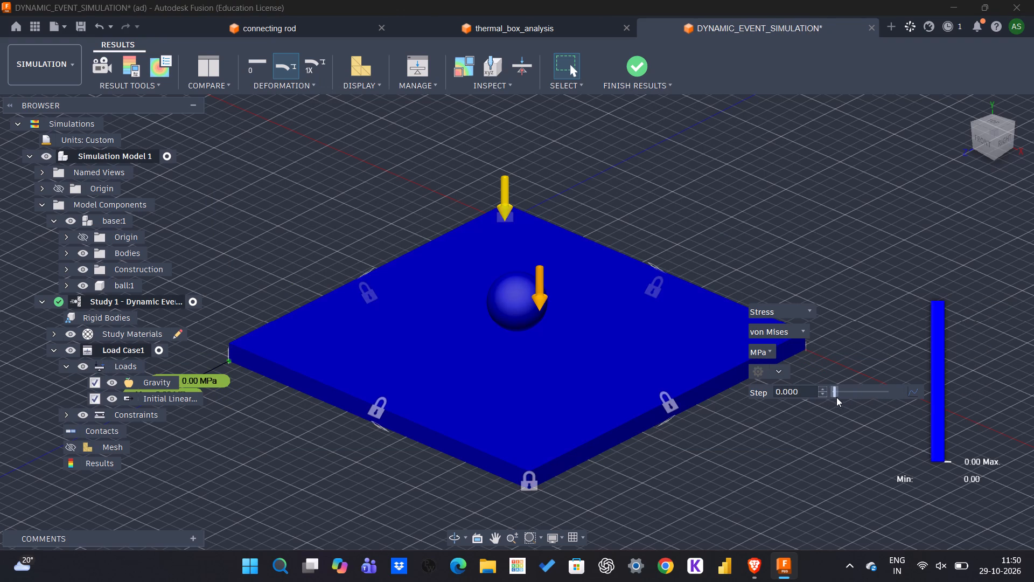
pyautogui.moveTo(836, 397); pyautogui.dragTo(902, 409)
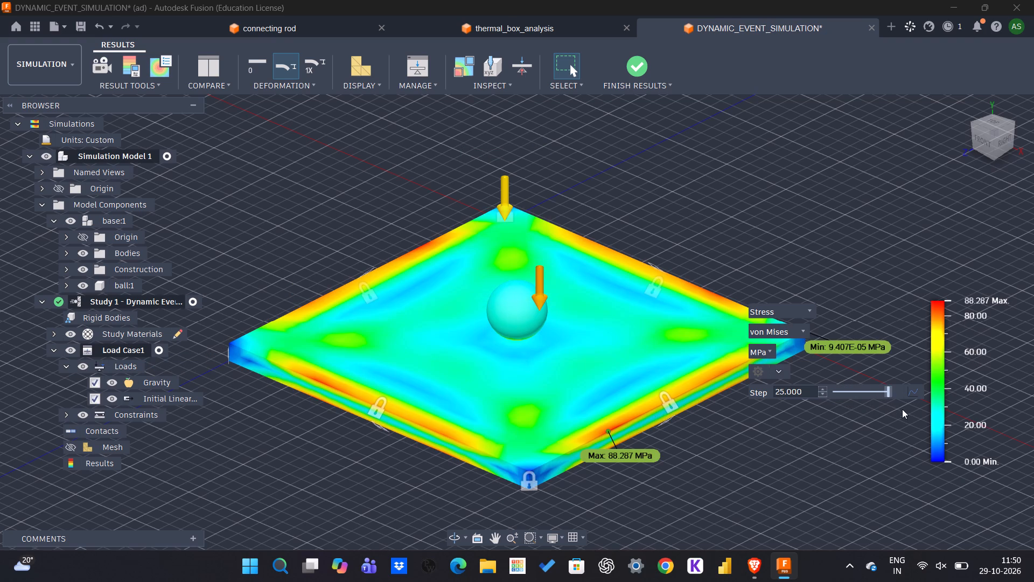
pyautogui.moveTo(902, 409); pyautogui.dragTo(913, 411)
# Examine the impact from the RIGHT side, running the stress results back to step 0 and forward to step 25.
pyautogui.moveTo(1006, 149); pyautogui.dragTo(970, 135)
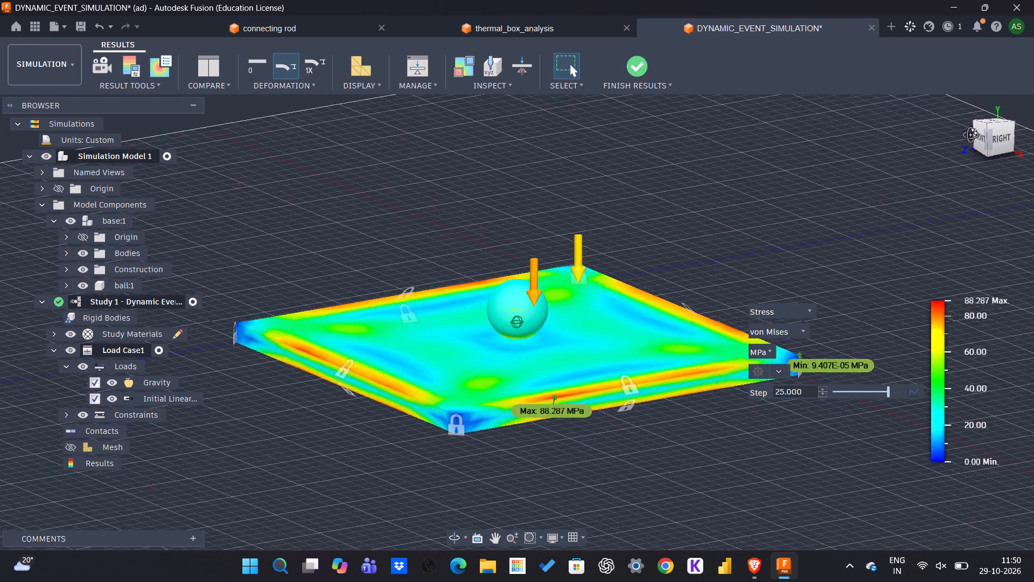
pyautogui.moveTo(970, 135); pyautogui.dragTo(932, 130)
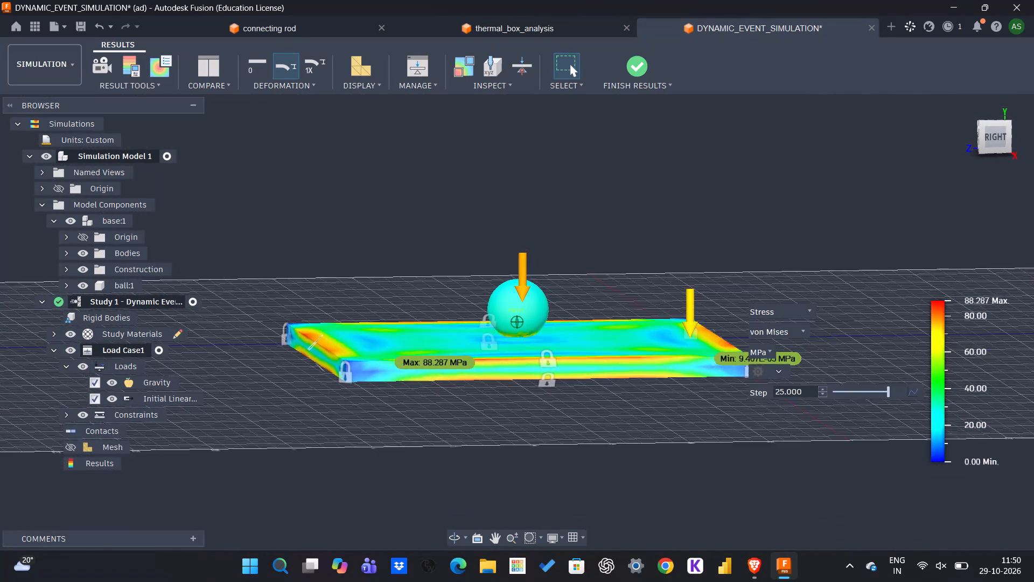
pyautogui.moveTo(932, 130); pyautogui.dragTo(927, 126)
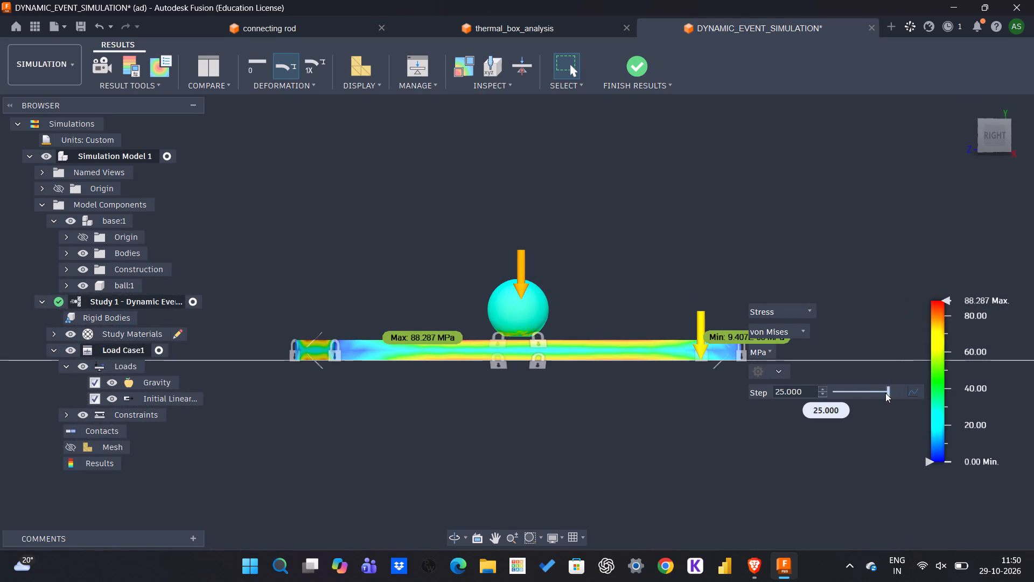
pyautogui.moveTo(888, 393); pyautogui.dragTo(867, 392)
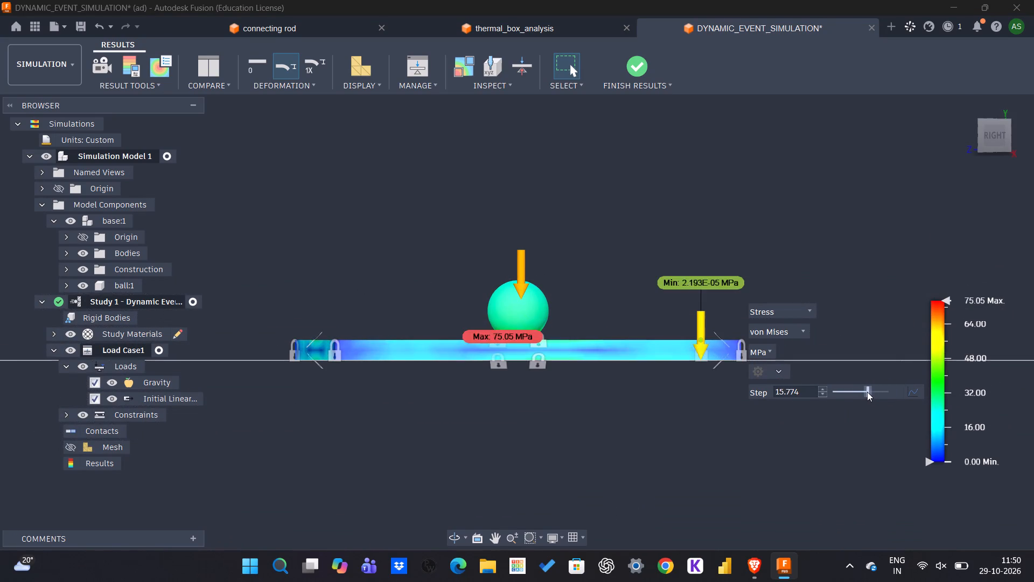
pyautogui.moveTo(867, 392); pyautogui.dragTo(823, 397)
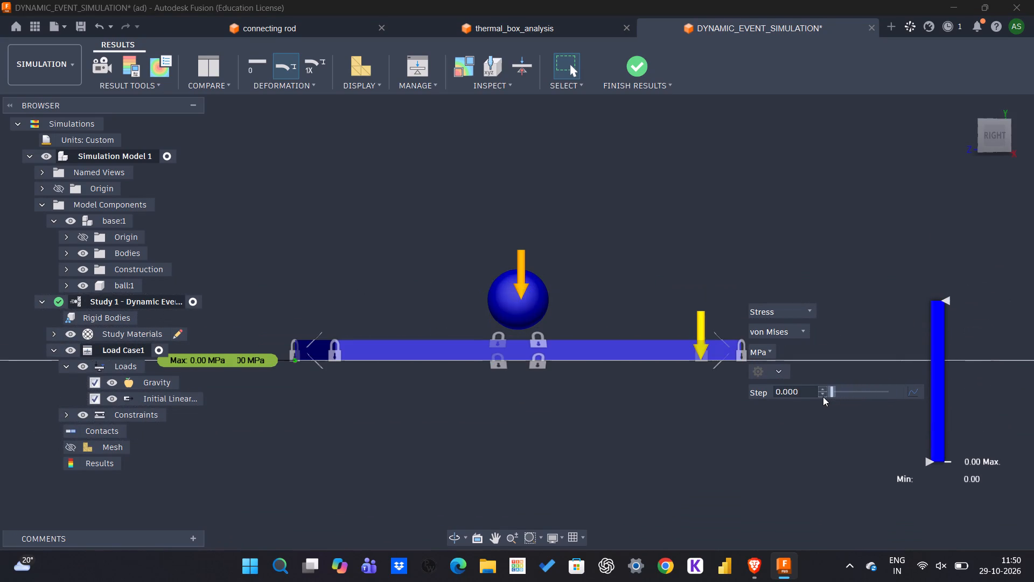
pyautogui.moveTo(823, 397); pyautogui.dragTo(834, 399)
pyautogui.moveTo(834, 399); pyautogui.dragTo(843, 401)
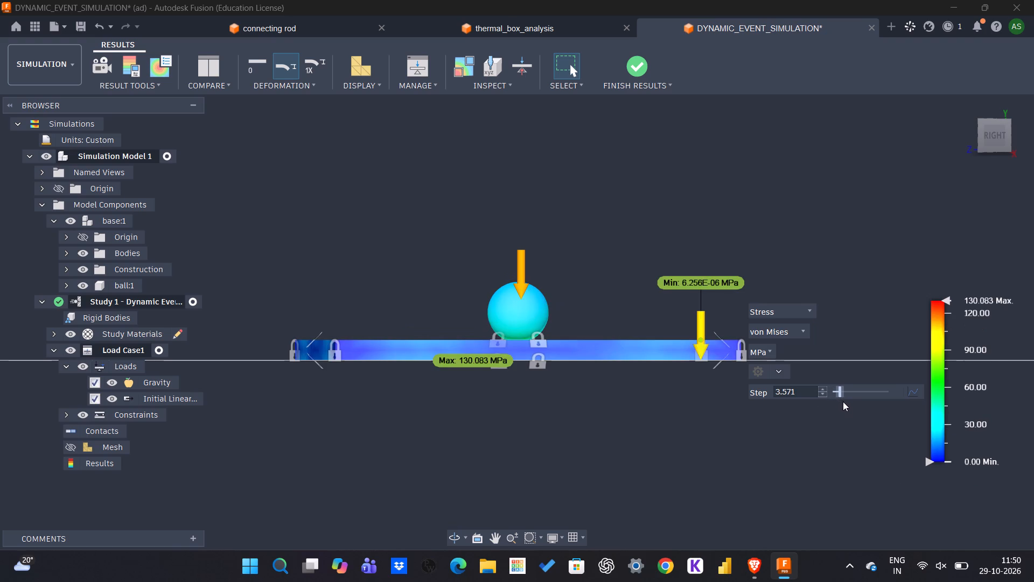
pyautogui.moveTo(843, 401); pyautogui.dragTo(872, 403)
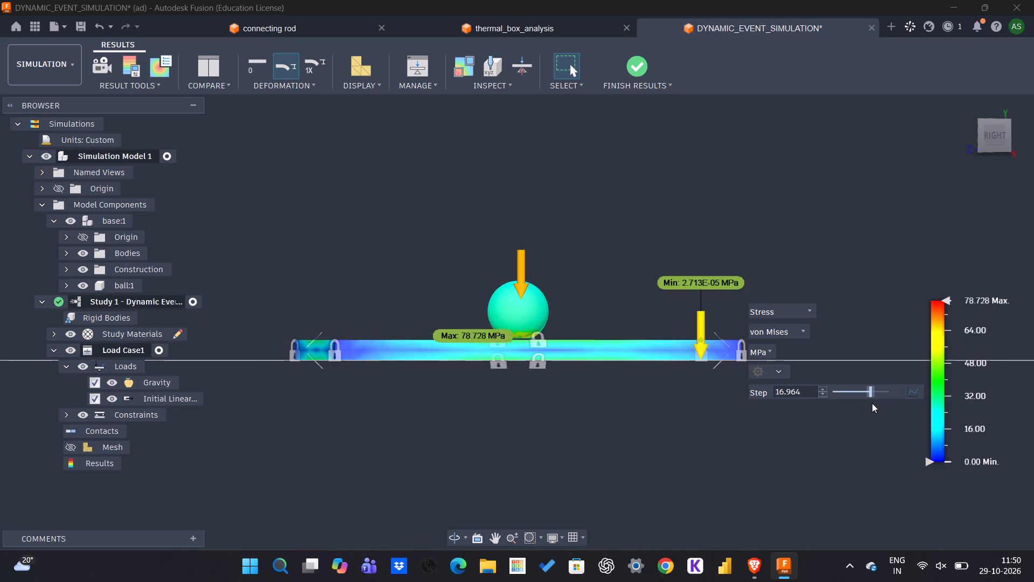
pyautogui.moveTo(872, 403); pyautogui.dragTo(923, 403)
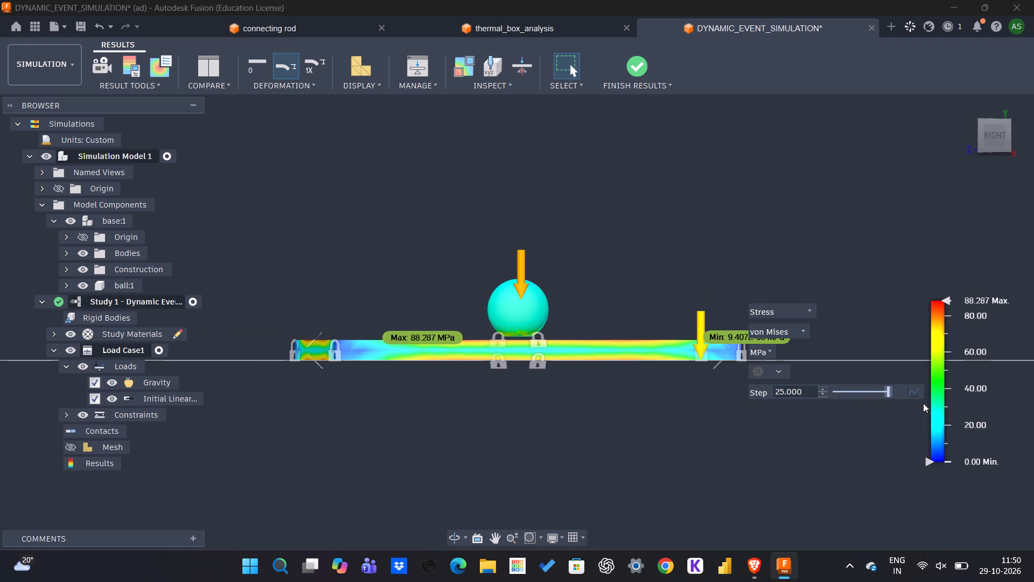
pyautogui.moveTo(923, 403); pyautogui.dragTo(924, 401)
# Raise the stress legend's lower threshold to about 54.7 MPa to inspect the high-stress regions, and reset it to the minimum.
pyautogui.moveTo(930, 462); pyautogui.dragTo(930, 358)
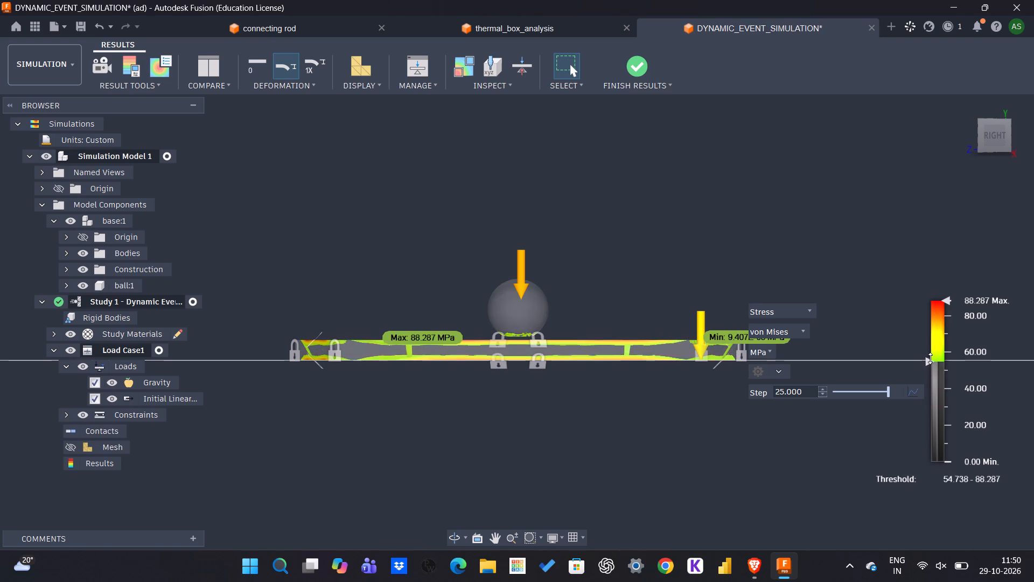
pyautogui.moveTo(930, 358); pyautogui.dragTo(953, 569)
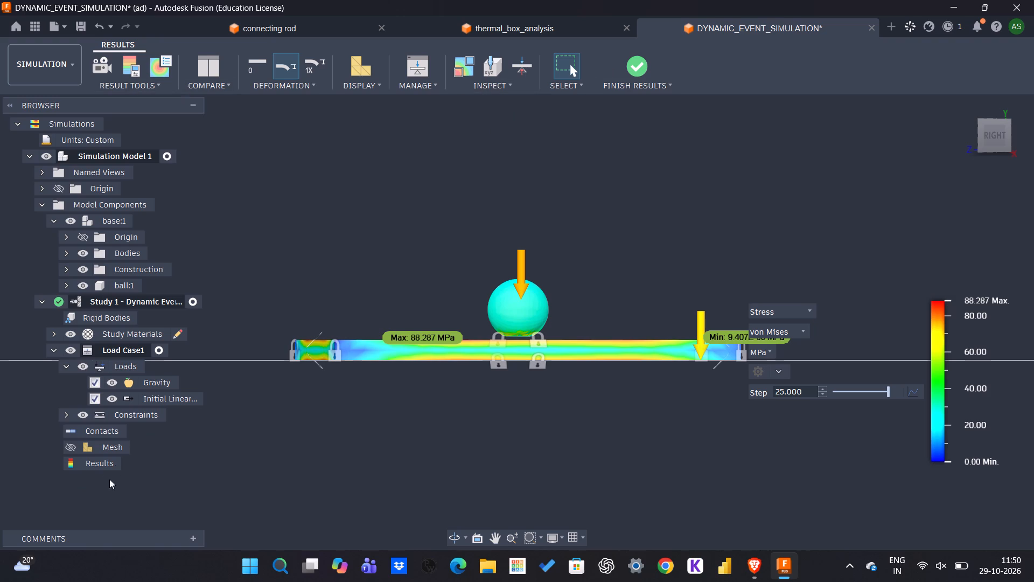
# With the plate's top face in view, start saving a report of Study 1 - Dynamic Event Simulation with the default report settings.
pyautogui.click(106, 463)
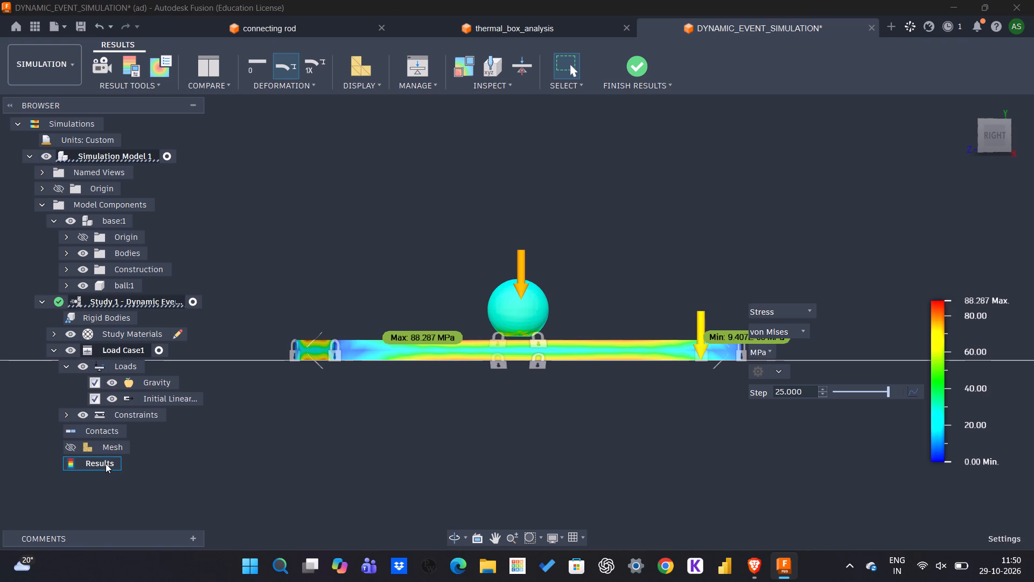
pyautogui.doubleClick(106, 463)
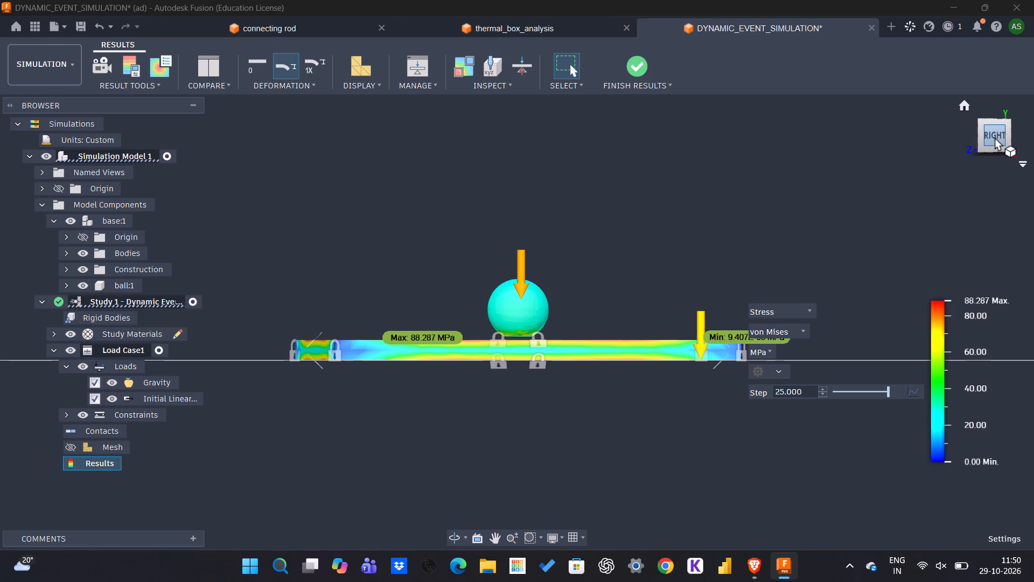
pyautogui.moveTo(998, 140); pyautogui.dragTo(998, 170)
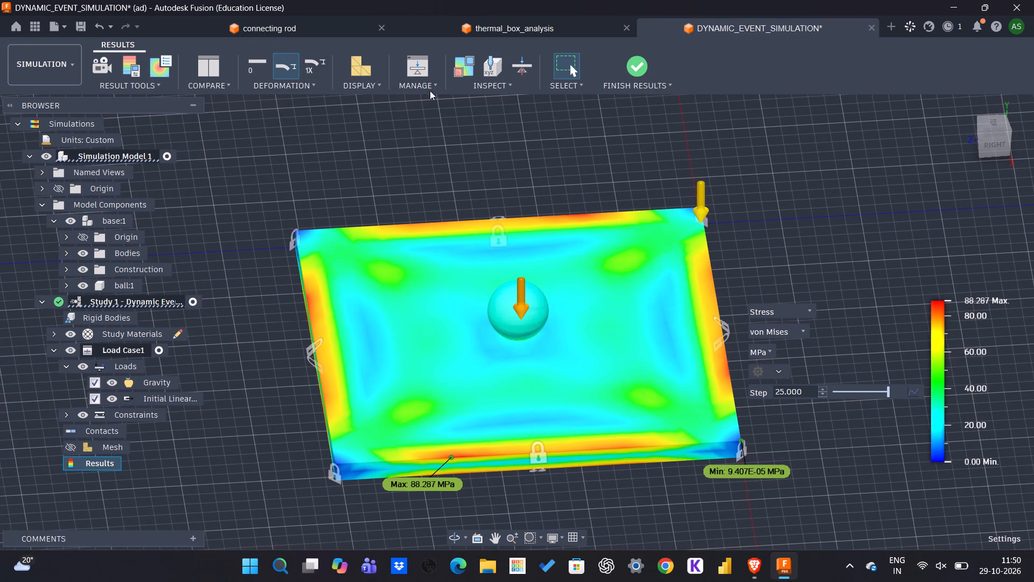
pyautogui.click(484, 82)
pyautogui.click(484, 82)
pyautogui.click(144, 85)
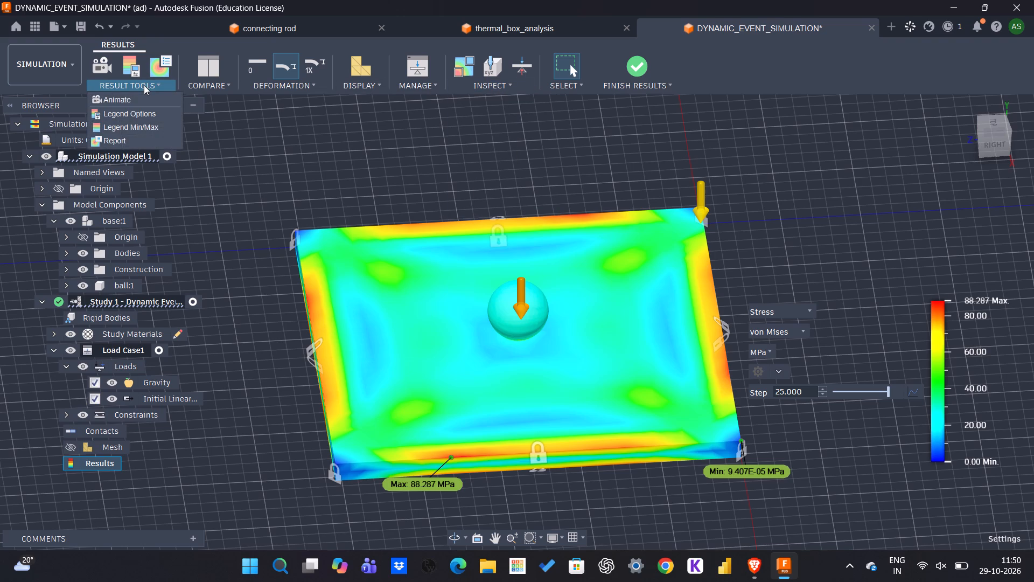
pyautogui.click(139, 142)
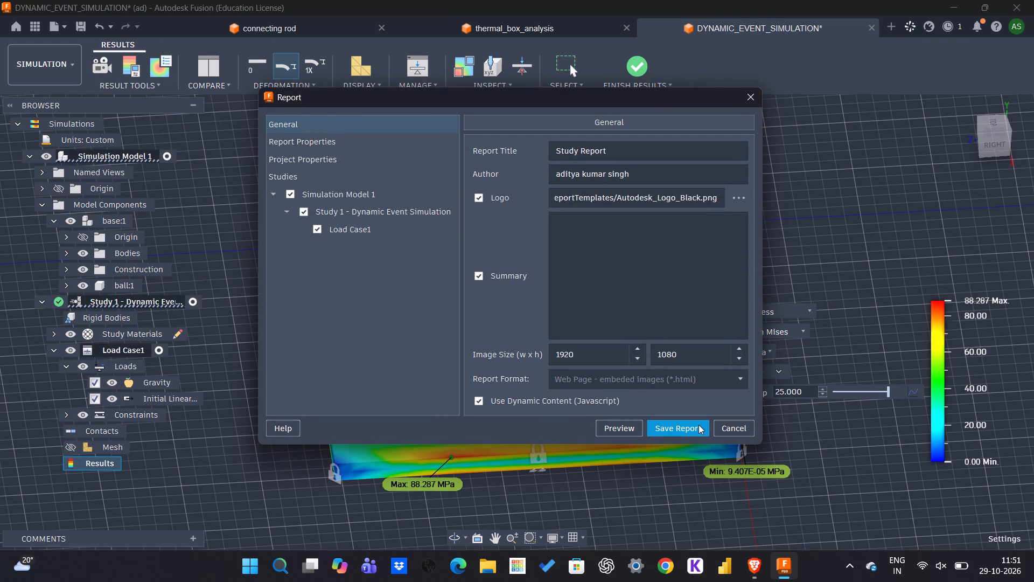
pyautogui.click(696, 425)
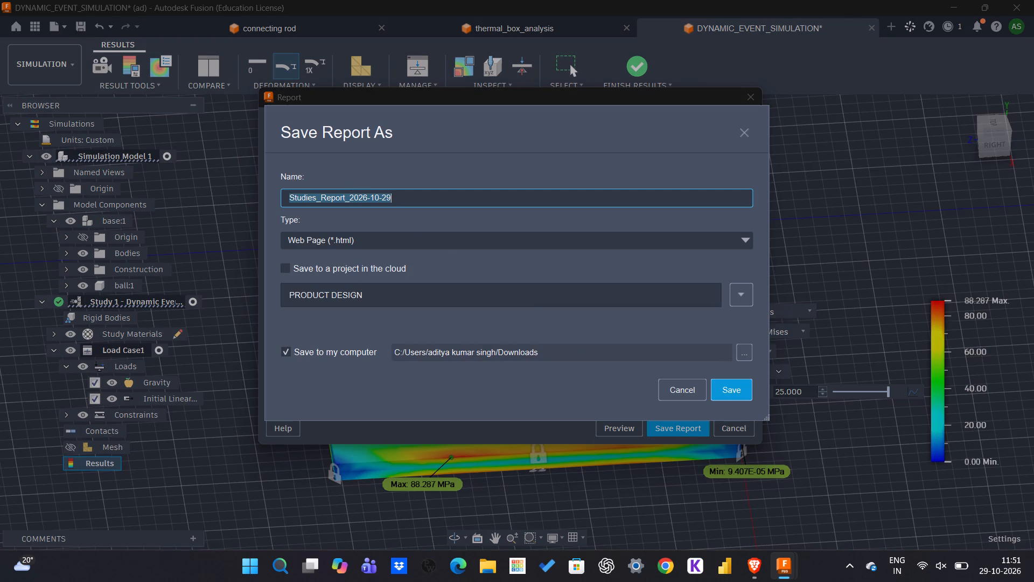
# Name the report Studies_Report_2026-10-29_Dynamic_event_Simulation, copy the Dynamic_event_Simulation part, and save it as a web page in Downloads.
pyautogui.press('Right')
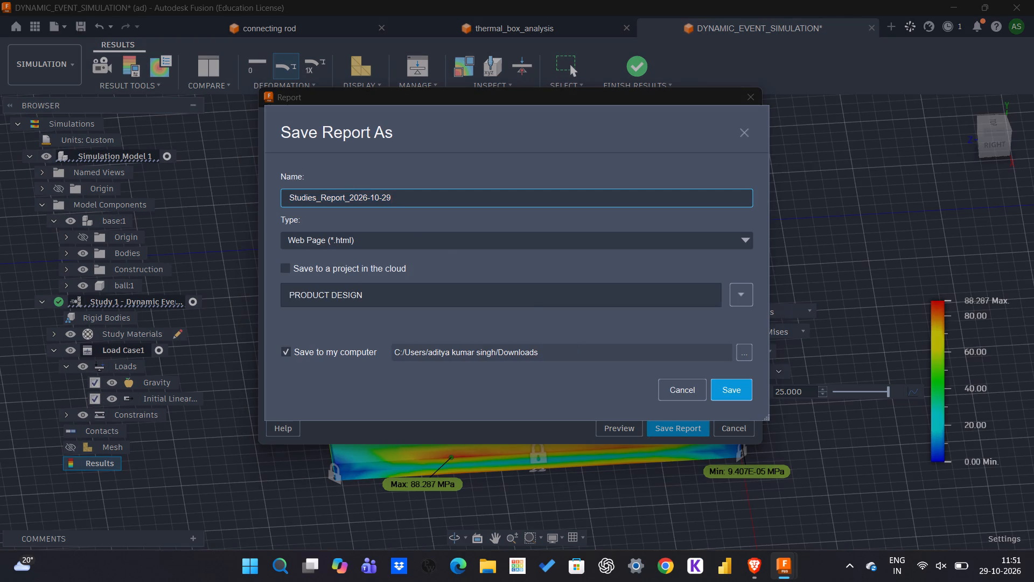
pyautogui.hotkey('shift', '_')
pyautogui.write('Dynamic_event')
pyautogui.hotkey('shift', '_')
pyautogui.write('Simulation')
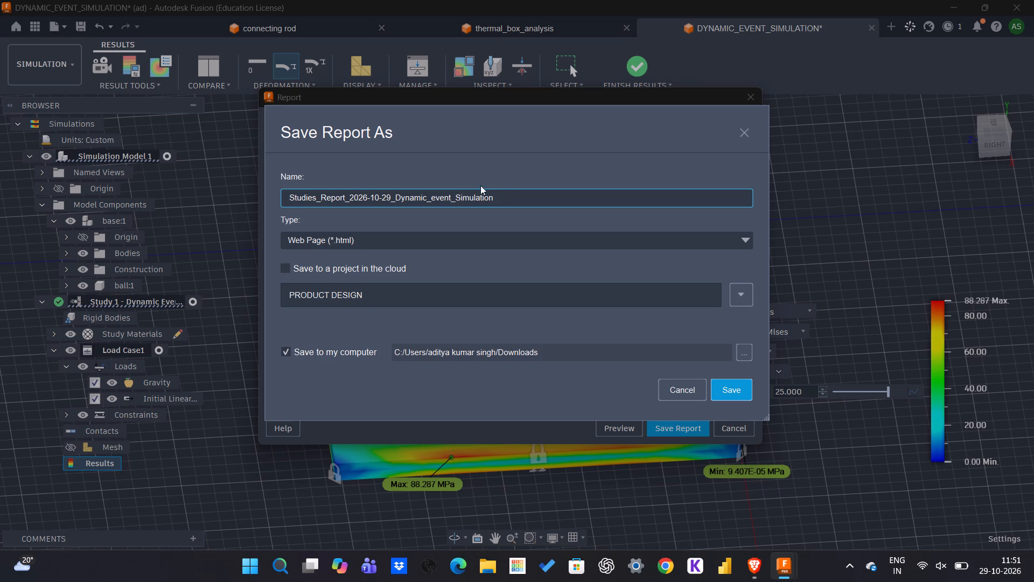
pyautogui.moveTo(504, 197); pyautogui.dragTo(399, 197)
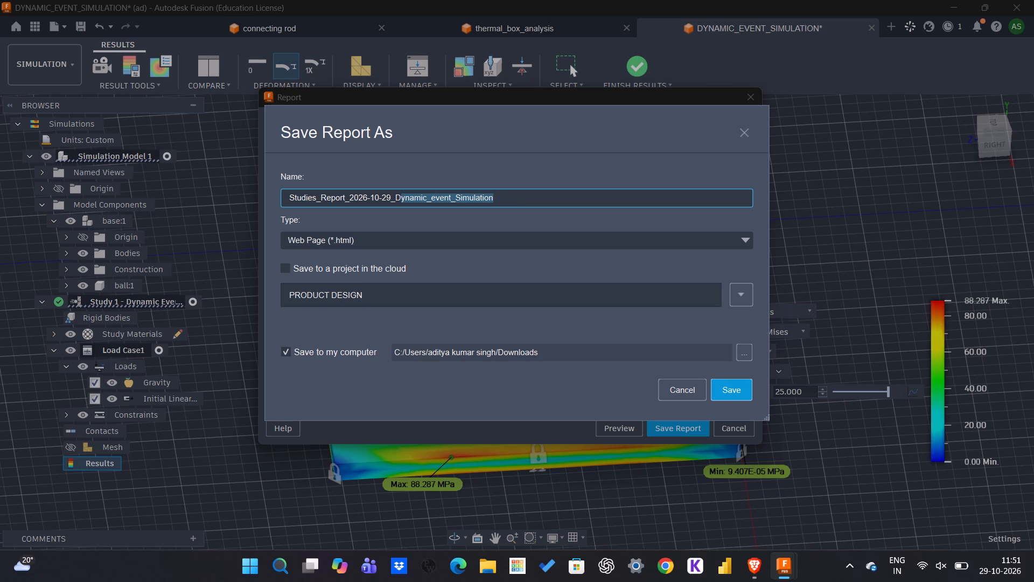
pyautogui.moveTo(399, 197); pyautogui.dragTo(396, 197)
pyautogui.hotkey('ctrl', 'c')
pyautogui.press('Right')
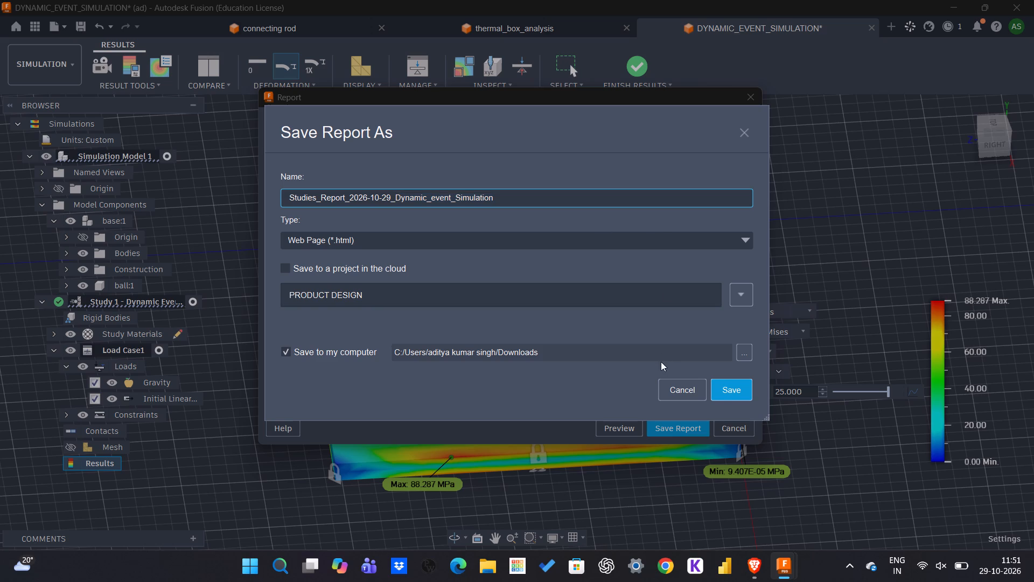
pyautogui.click(722, 389)
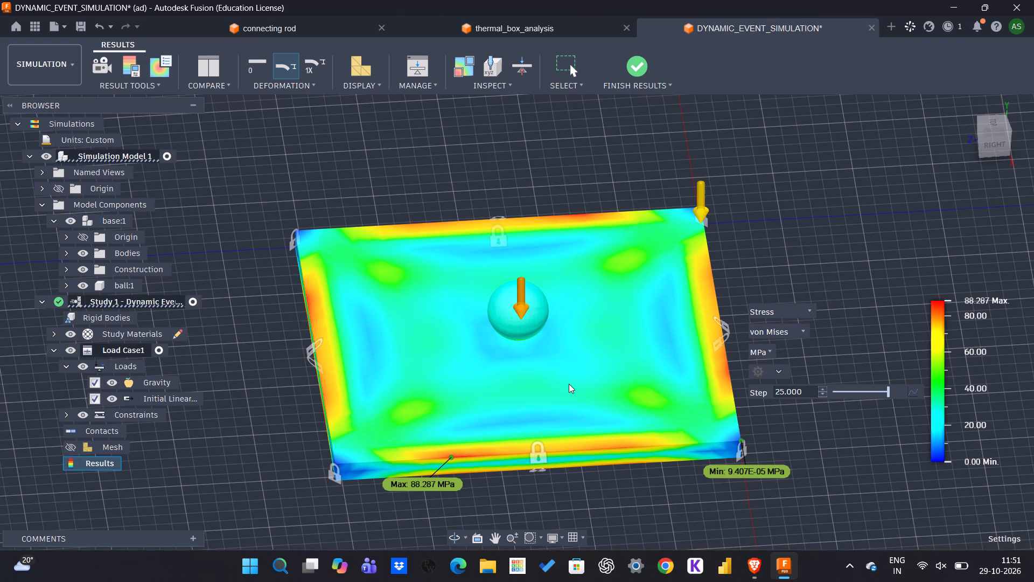
pyautogui.click(153, 86)
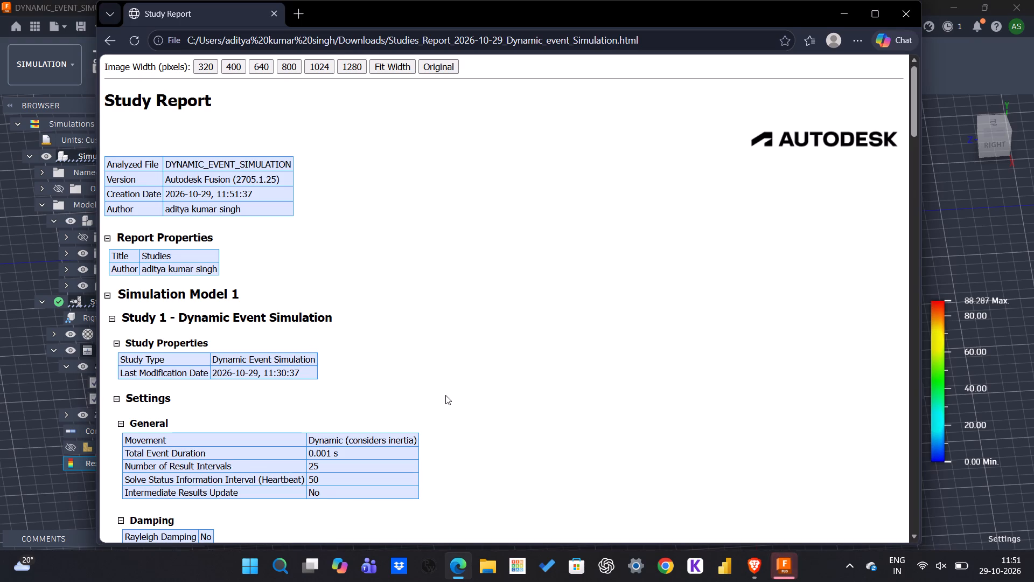
# Look through the study report, print all its pages to a PDF named Dynamic_event_Simulation in Downloads, and close the report.
pyautogui.scroll(-18, 445, 395)
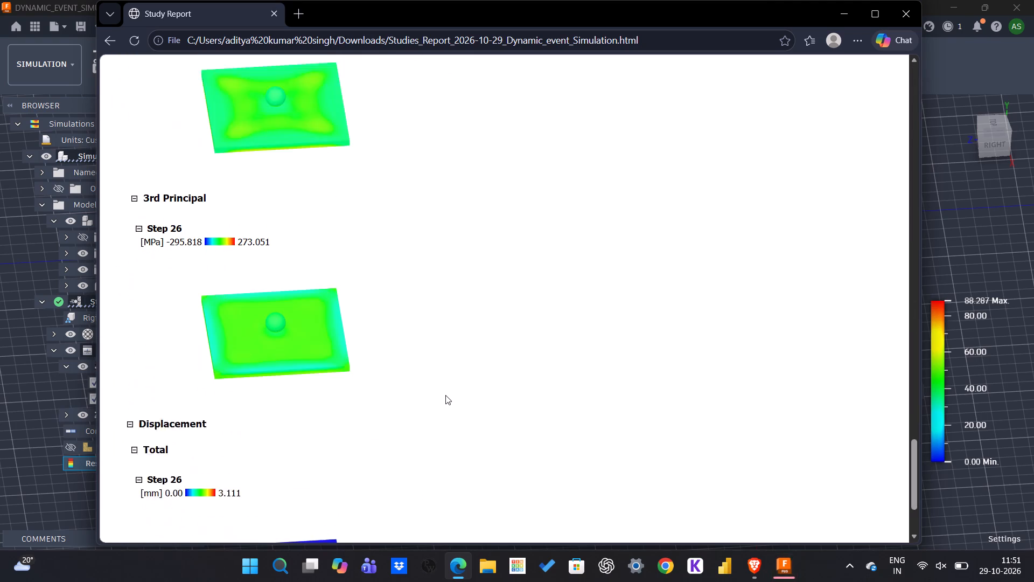
pyautogui.scroll(-5, 445, 395)
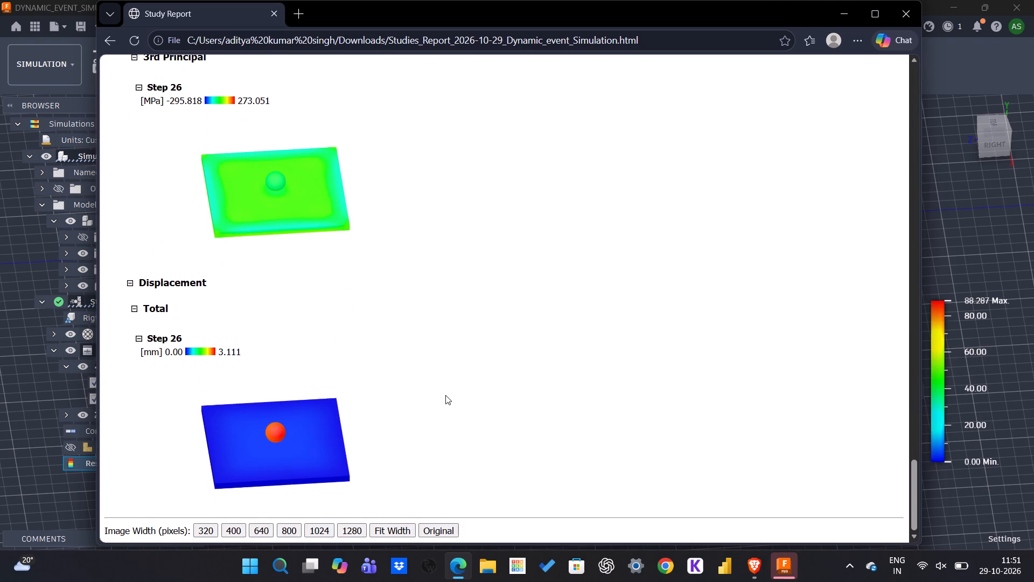
pyautogui.hotkey('ctrl', 'p')
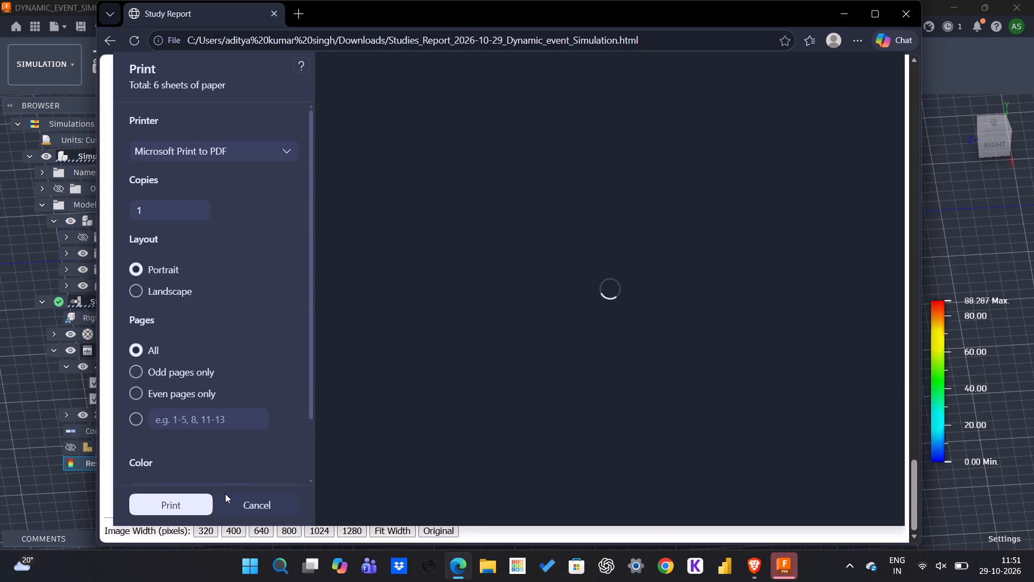
pyautogui.click(198, 497)
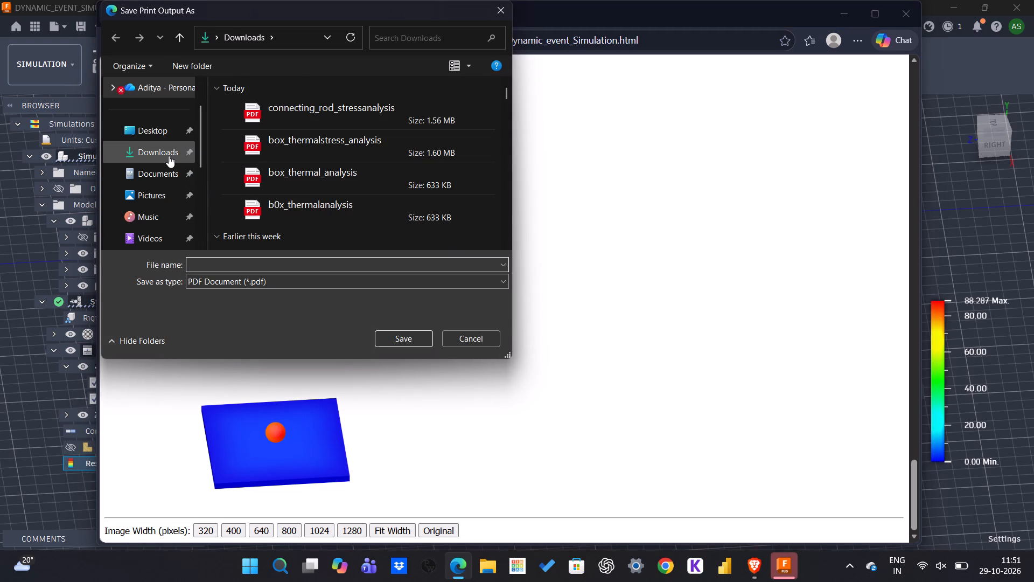
pyautogui.click(169, 156)
pyautogui.hotkey('ctrl', 'v')
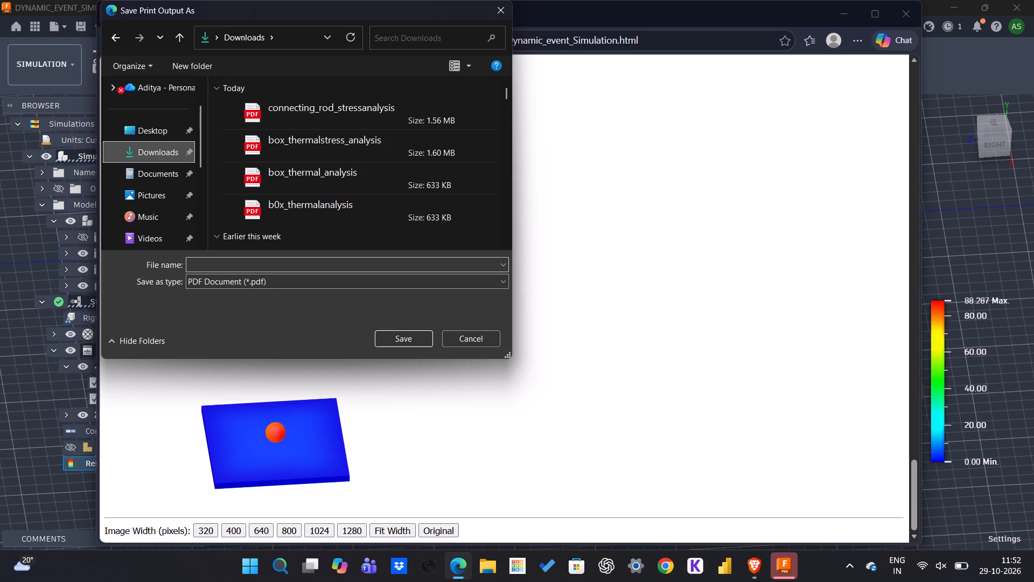
pyautogui.click(248, 265)
pyautogui.hotkey('ctrl', 'v')
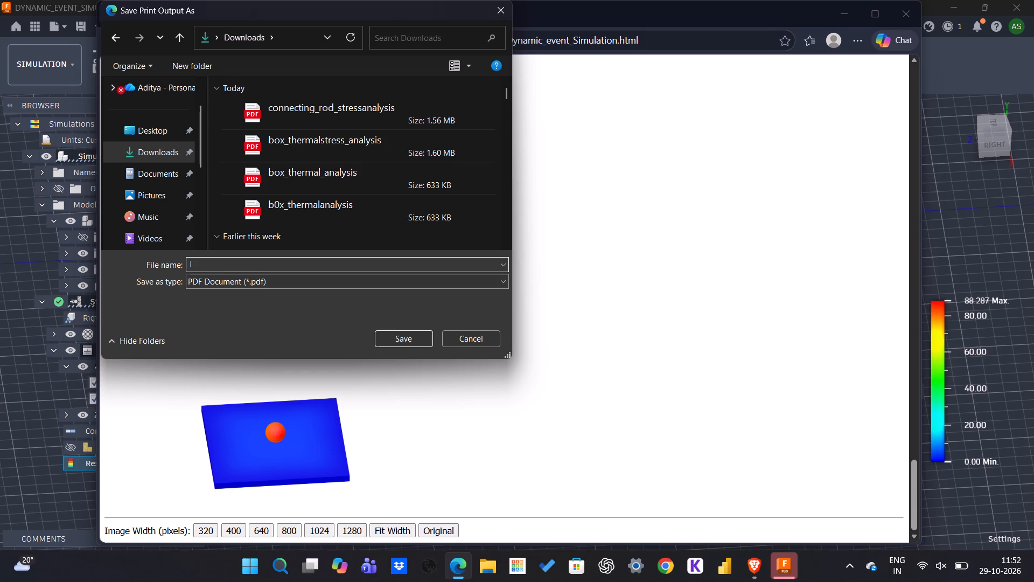
pyautogui.click(430, 337)
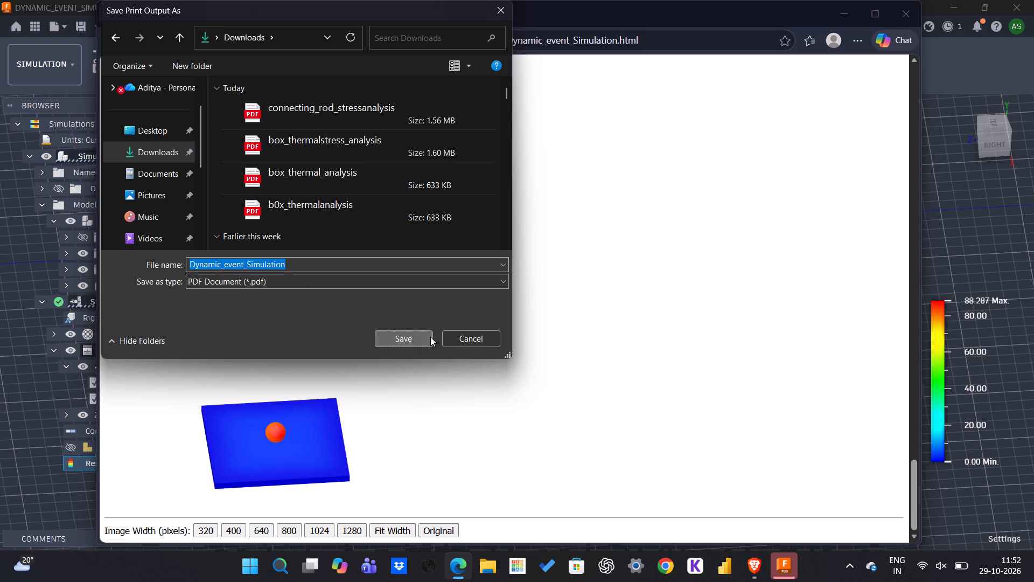
pyautogui.click(891, 10)
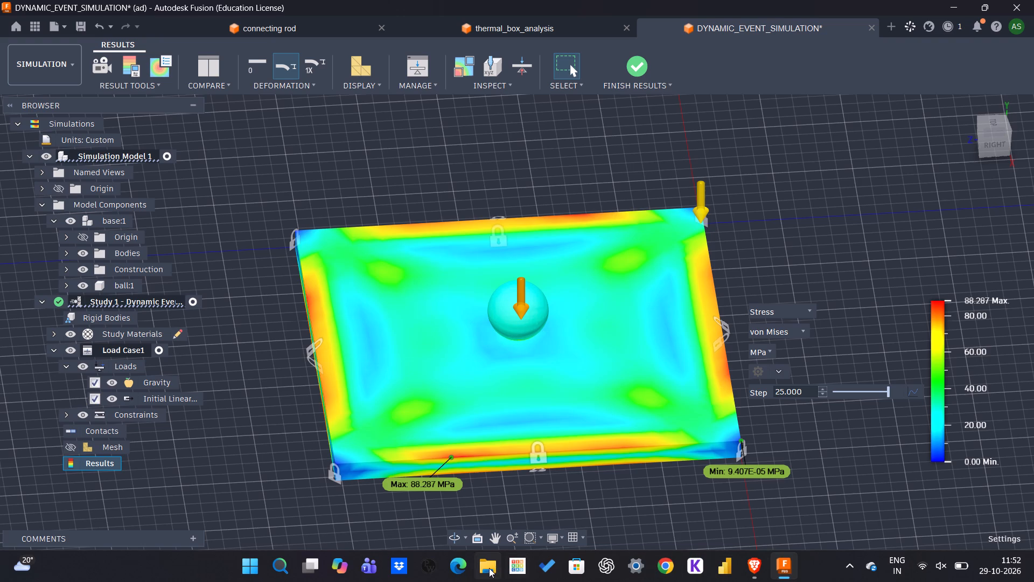
# Switch to iLovePDF in Brave, add Dynamic_event_Simulation.pdf from Downloads to the listed reports, and merge the PDFs.
pyautogui.click(756, 565)
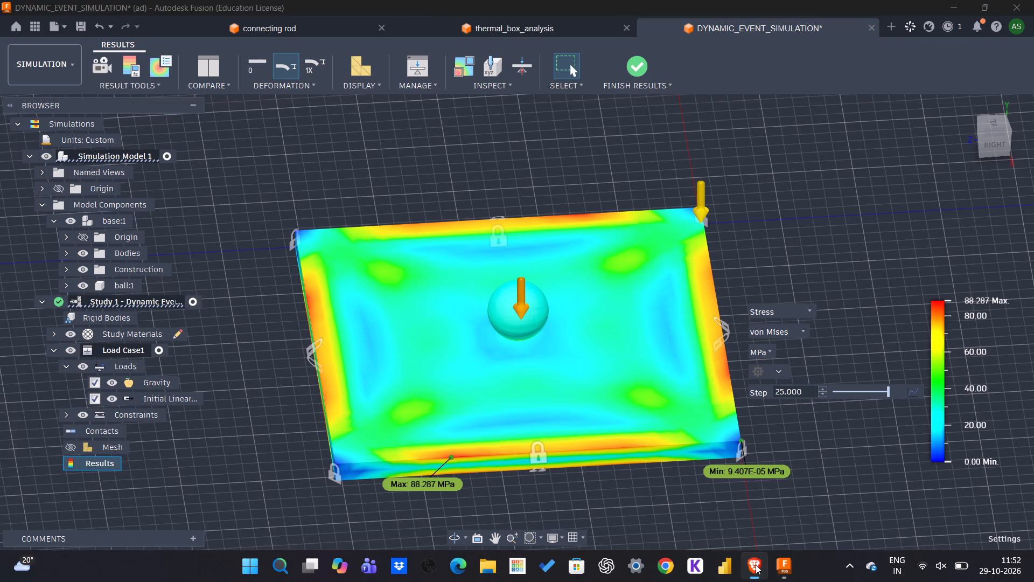
pyautogui.click(710, 153)
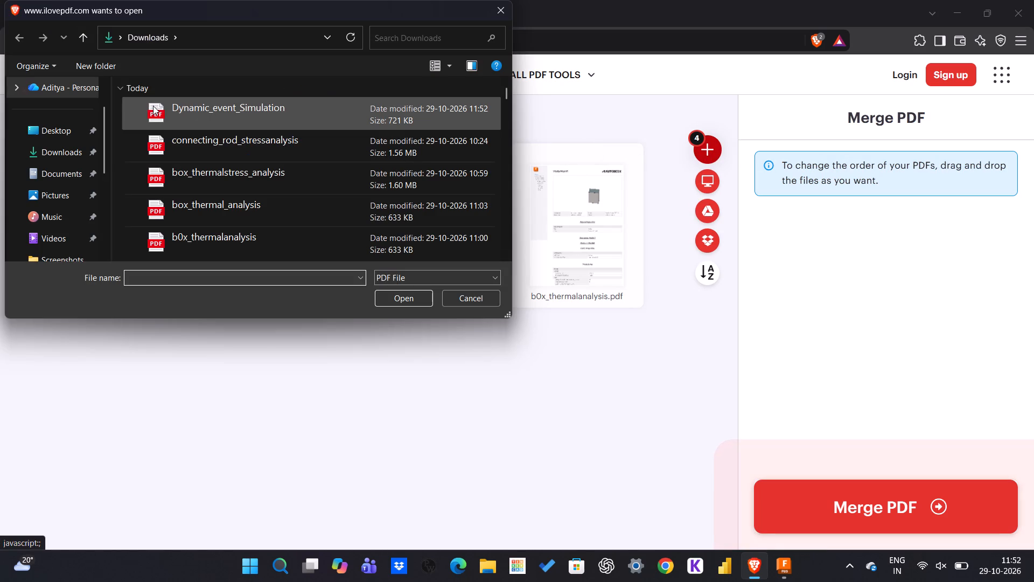
pyautogui.click(172, 116)
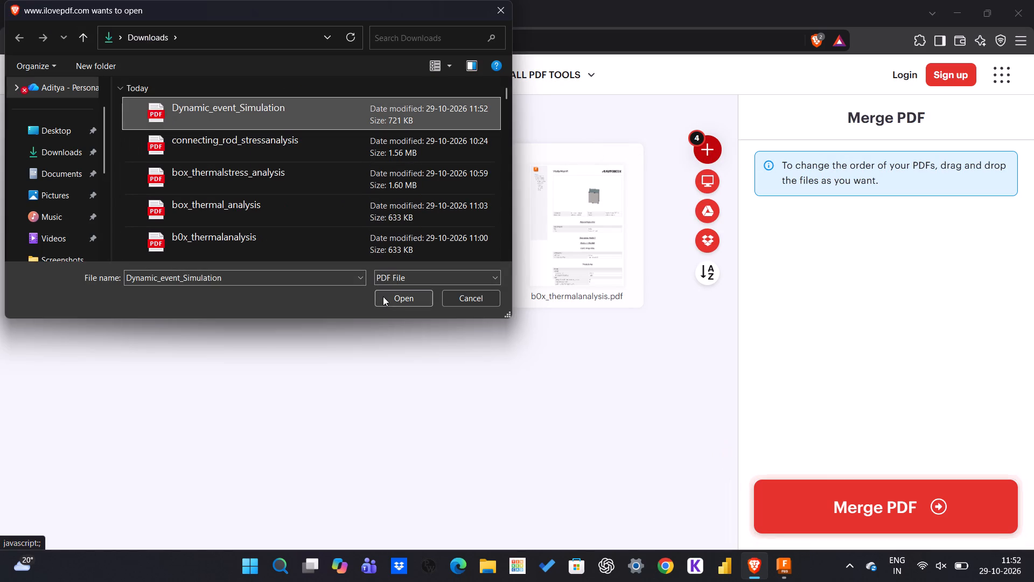
pyautogui.click(383, 297)
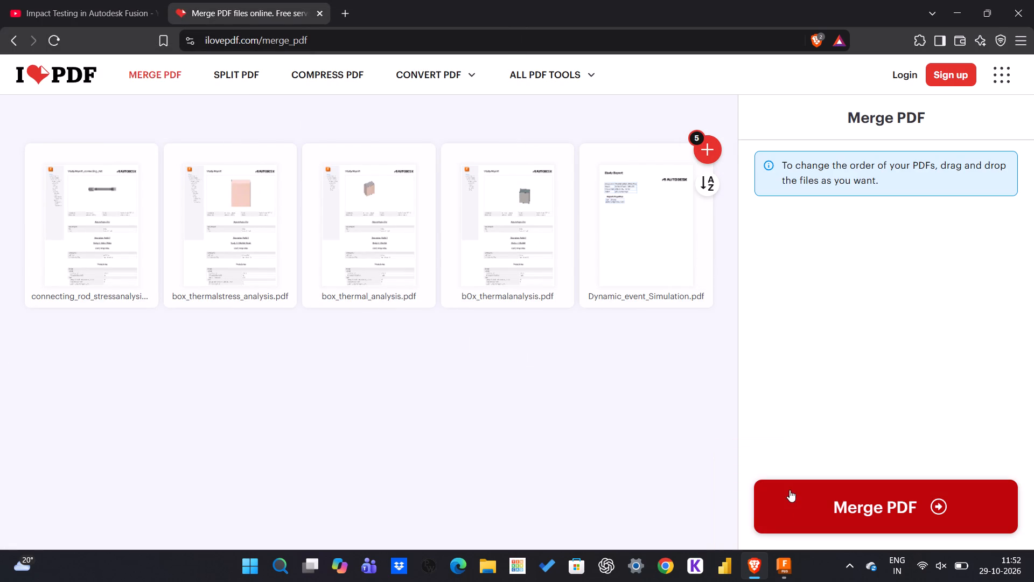
pyautogui.click(785, 511)
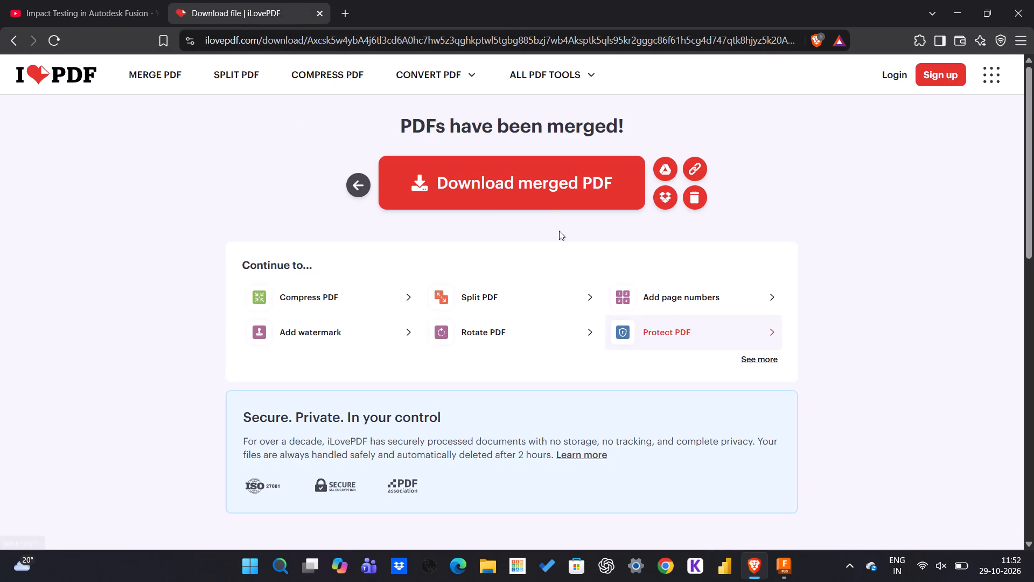
# Start downloading the merged PDF to Downloads, replacing the ilovepdf part of the file name with PE(29/10/2026)_.
pyautogui.click(545, 198)
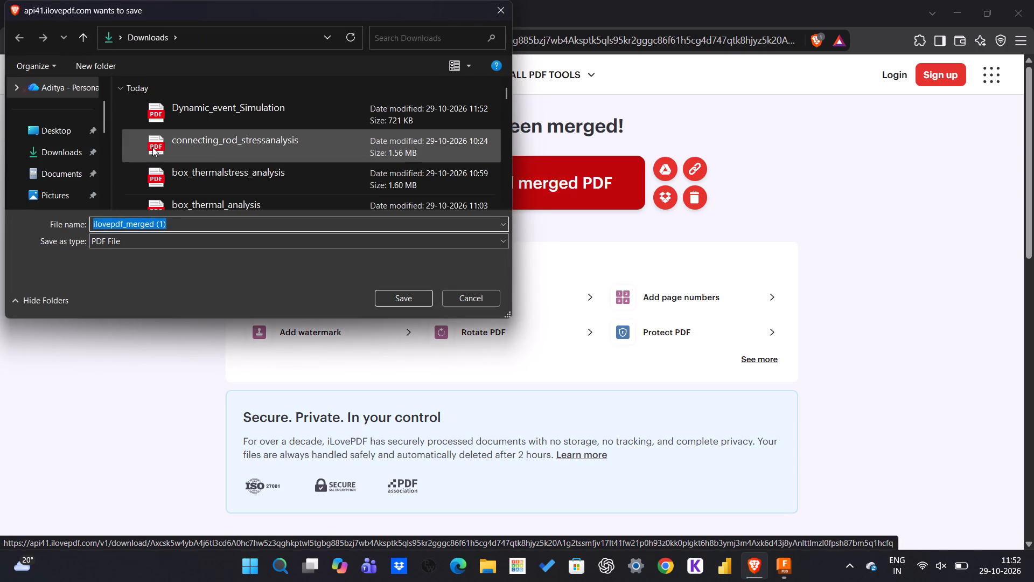
pyautogui.click(66, 154)
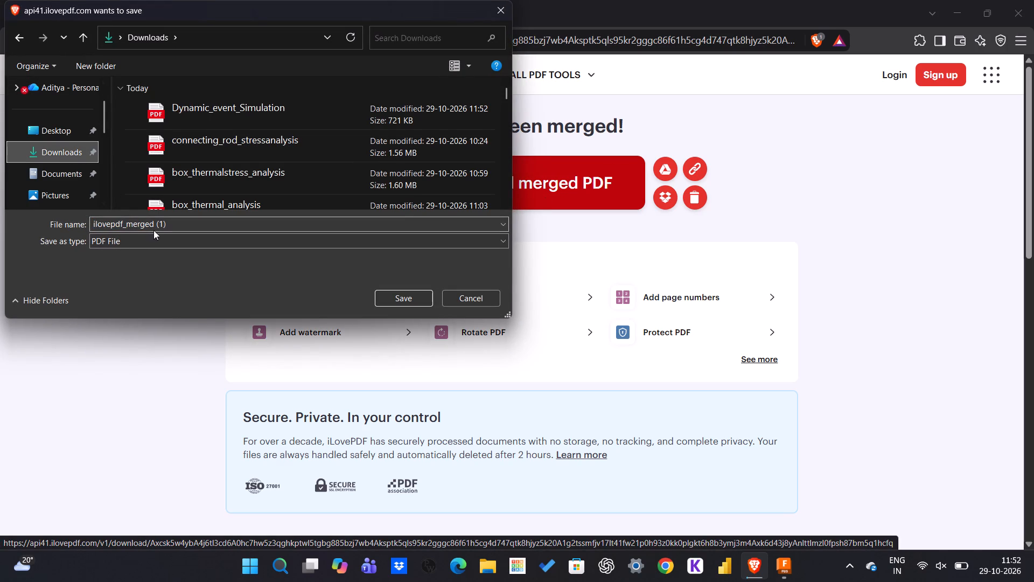
pyautogui.click(122, 226)
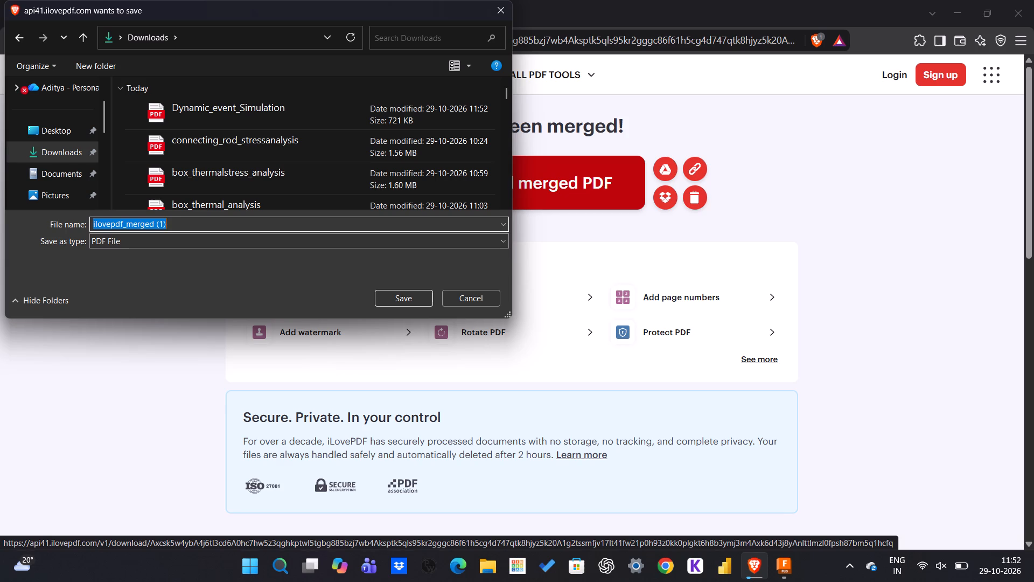
pyautogui.click(122, 226)
pyautogui.press('BackSpace')
pyautogui.press('BackSpace')
pyautogui.press('BackSpace')
pyautogui.press('BackSpace')
pyautogui.press('BackSpace')
pyautogui.press('BackSpace')
pyautogui.press('BackSpace')
pyautogui.press('BackSpace')
pyautogui.press('BackSpace')
pyautogui.press('BackSpace')
pyautogui.press('BackSpace')
pyautogui.press('BackSpace')
pyautogui.press('BackSpace')
pyautogui.press('BackSpace')
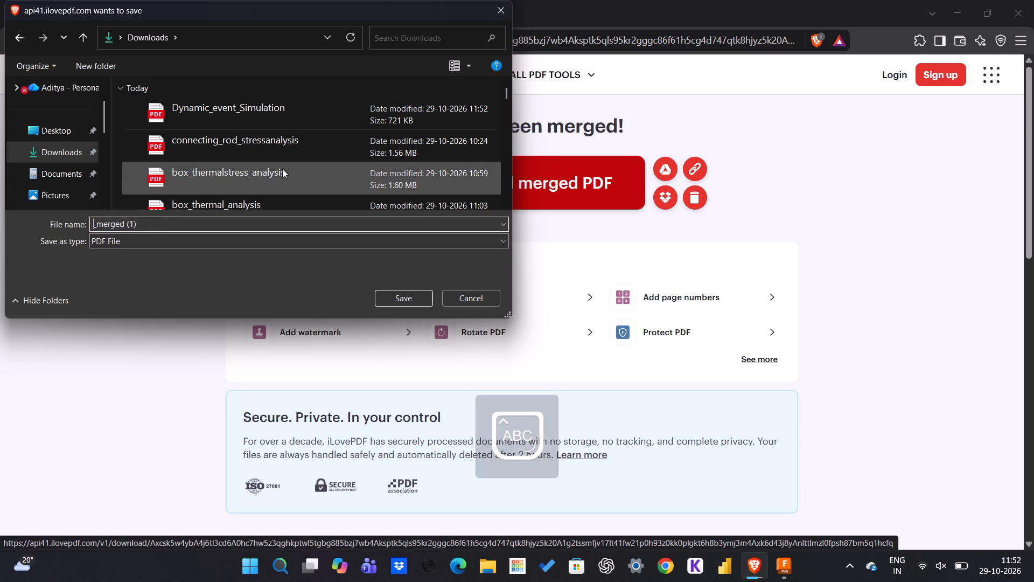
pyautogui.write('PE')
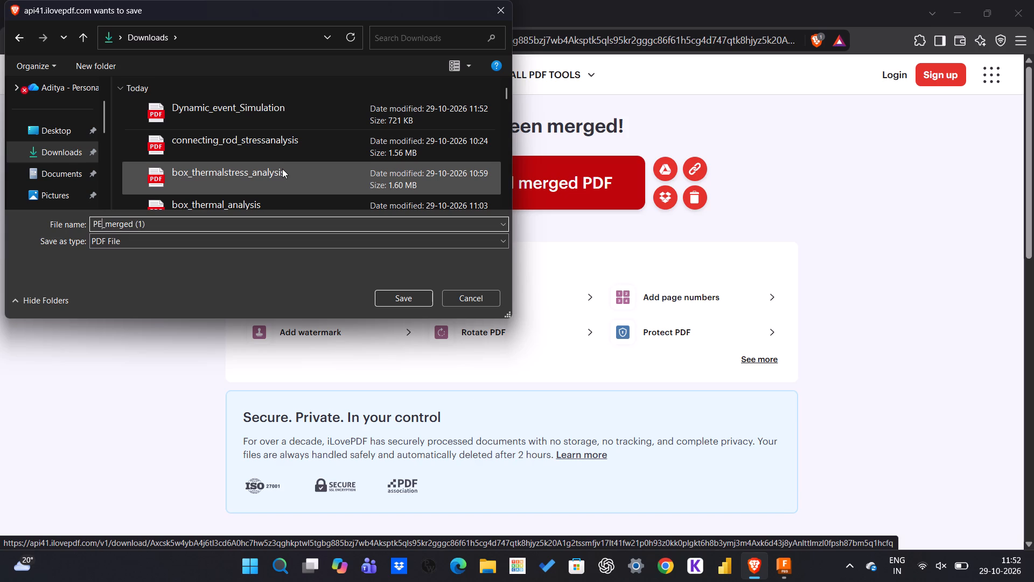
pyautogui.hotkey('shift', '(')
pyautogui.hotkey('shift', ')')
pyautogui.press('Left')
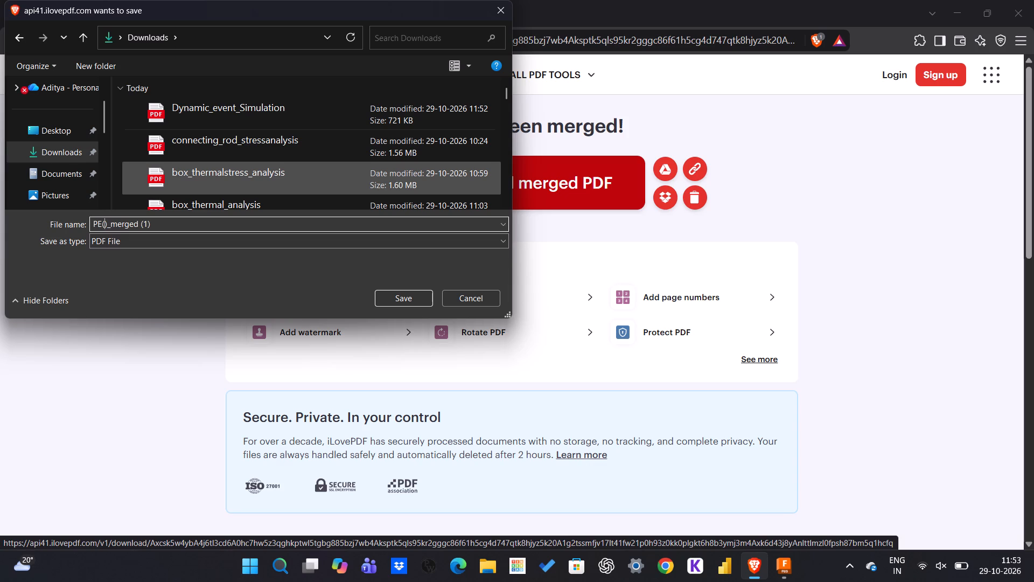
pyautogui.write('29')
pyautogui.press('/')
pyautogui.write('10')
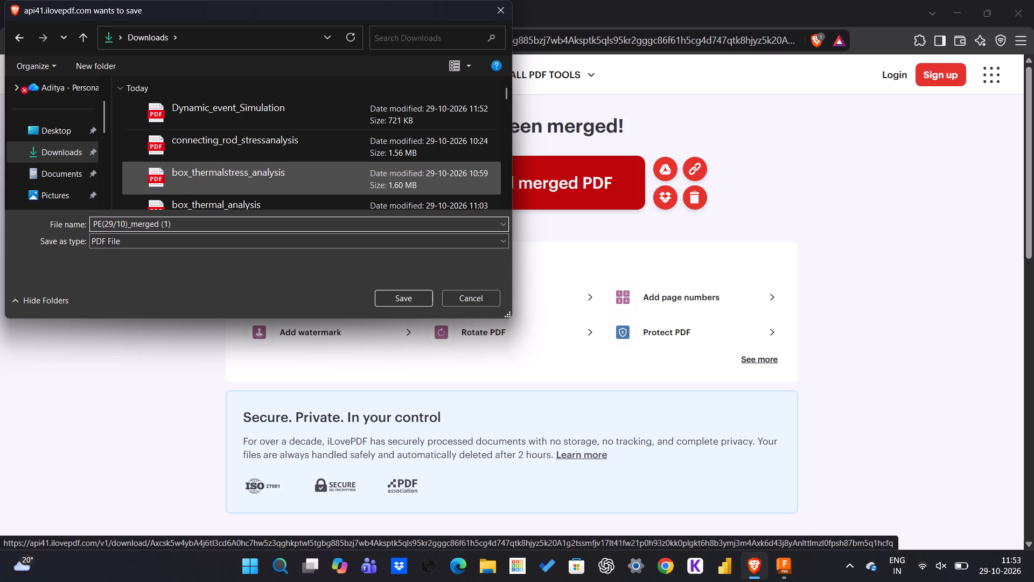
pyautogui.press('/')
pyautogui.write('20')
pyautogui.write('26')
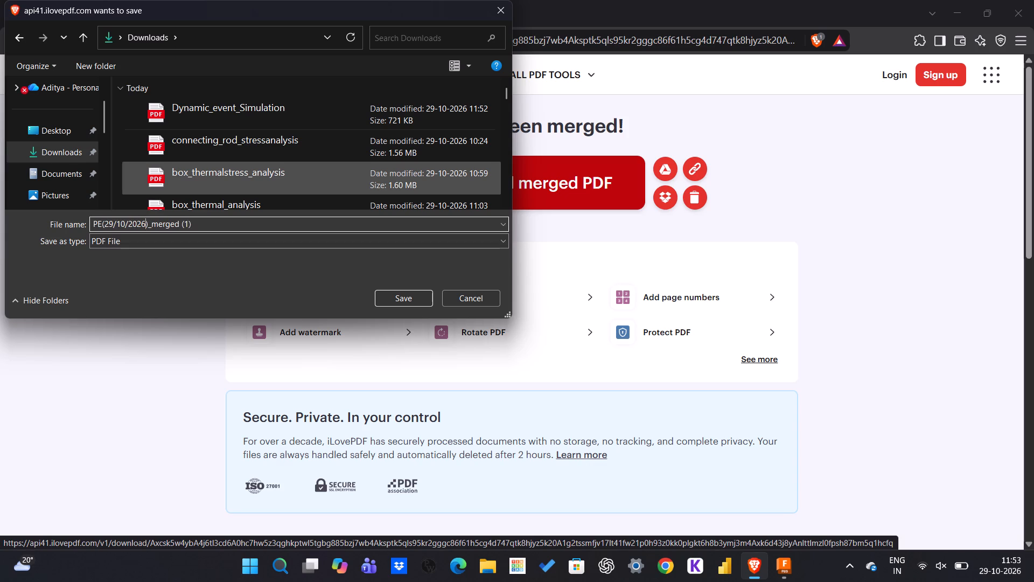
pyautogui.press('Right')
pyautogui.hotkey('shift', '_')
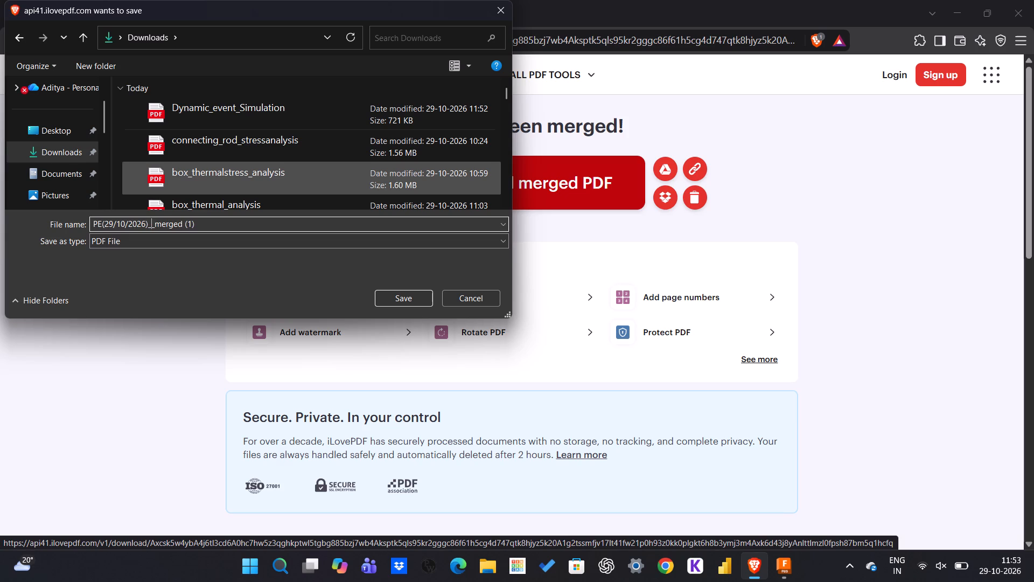
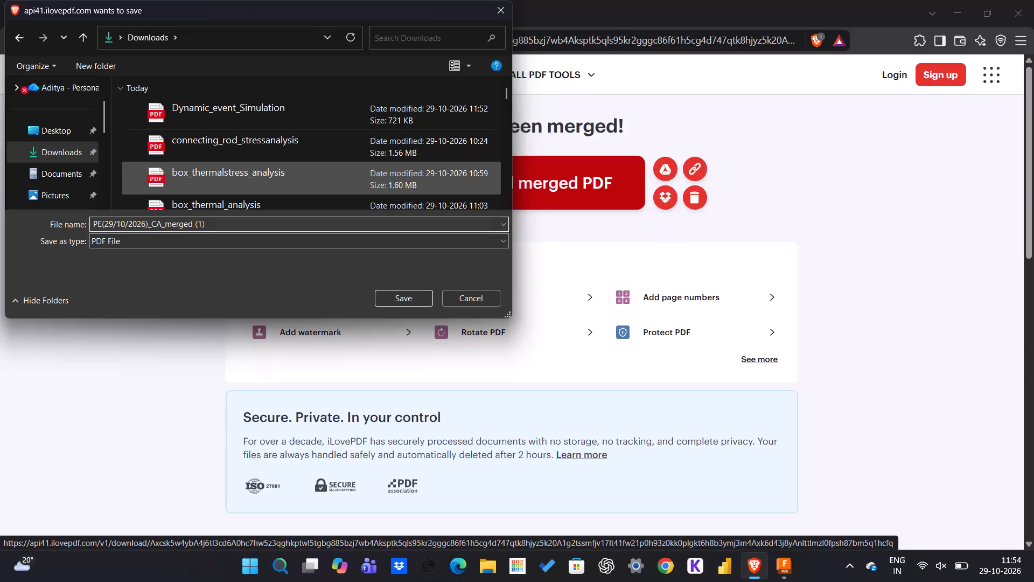
# Insert the student's full name and ID number before merged in the file name, separated by underscores, and try to save the PDF.
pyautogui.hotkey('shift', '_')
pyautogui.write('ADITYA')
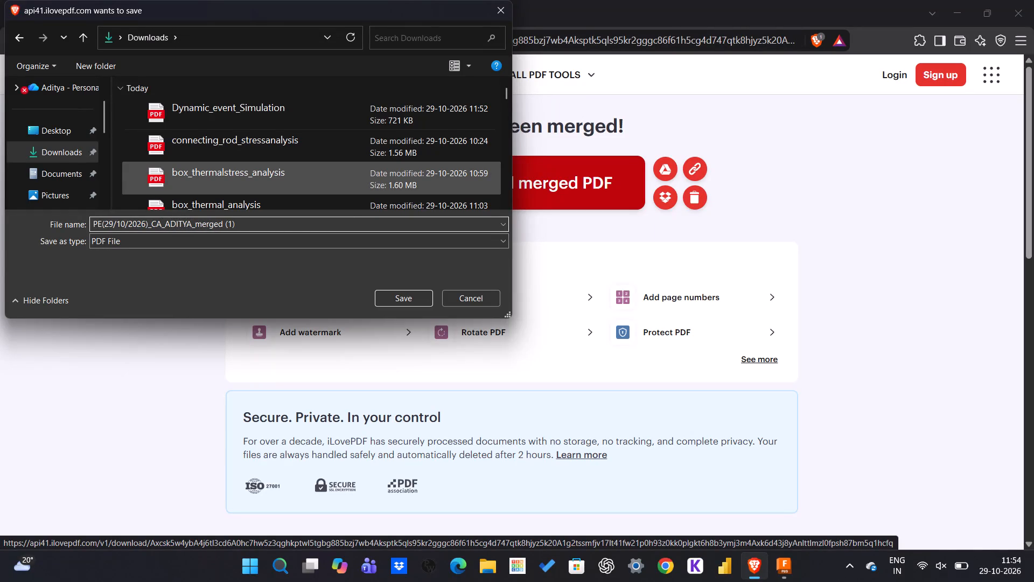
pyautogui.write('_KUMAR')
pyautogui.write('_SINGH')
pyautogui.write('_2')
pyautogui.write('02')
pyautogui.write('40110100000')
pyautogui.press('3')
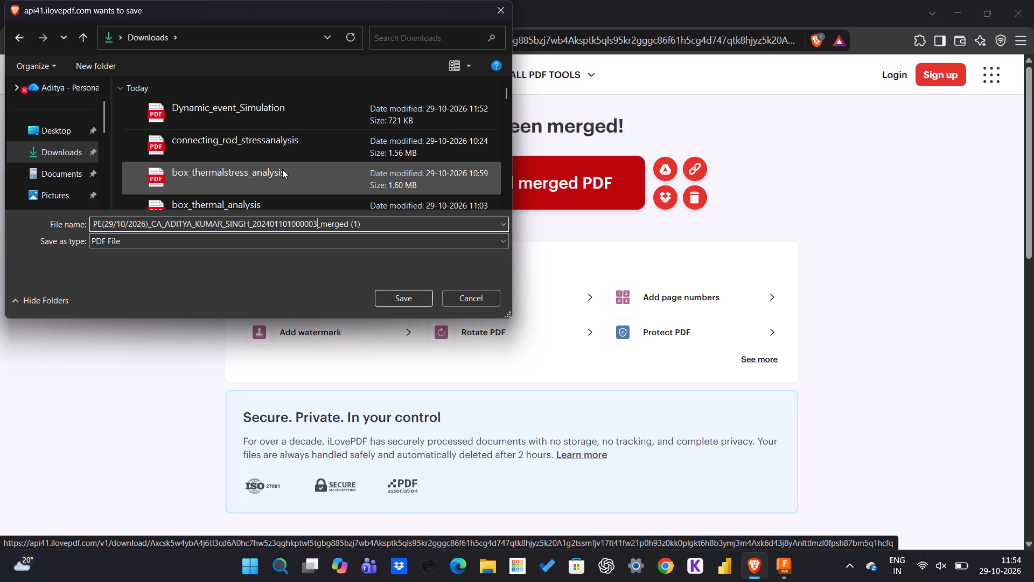
pyautogui.click(404, 296)
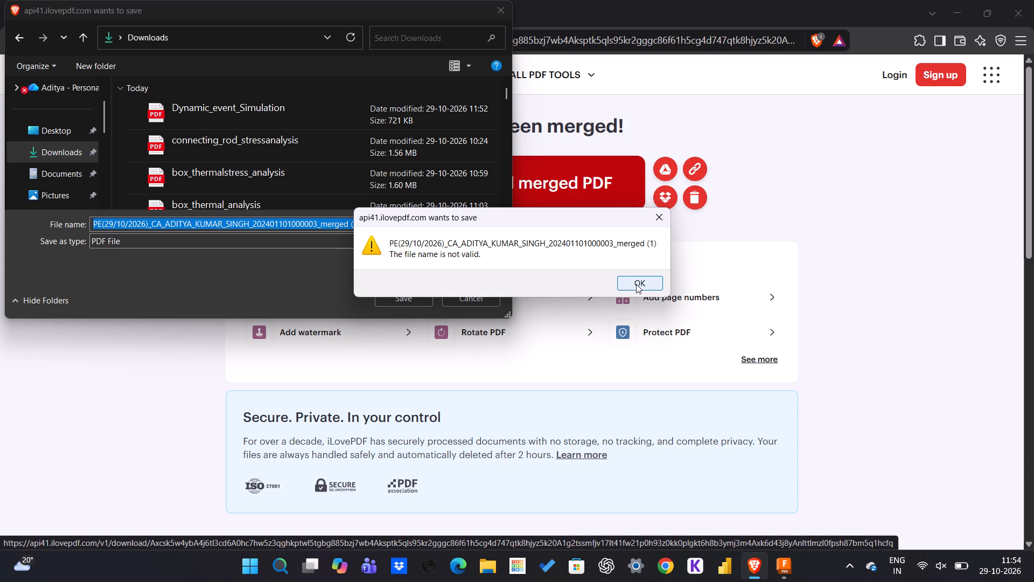
pyautogui.click(620, 282)
# Remove the bracketed date (29/10/2026) from the file name so it starts with PE_CA, and save the merged PDF in Downloads.
pyautogui.click(148, 223)
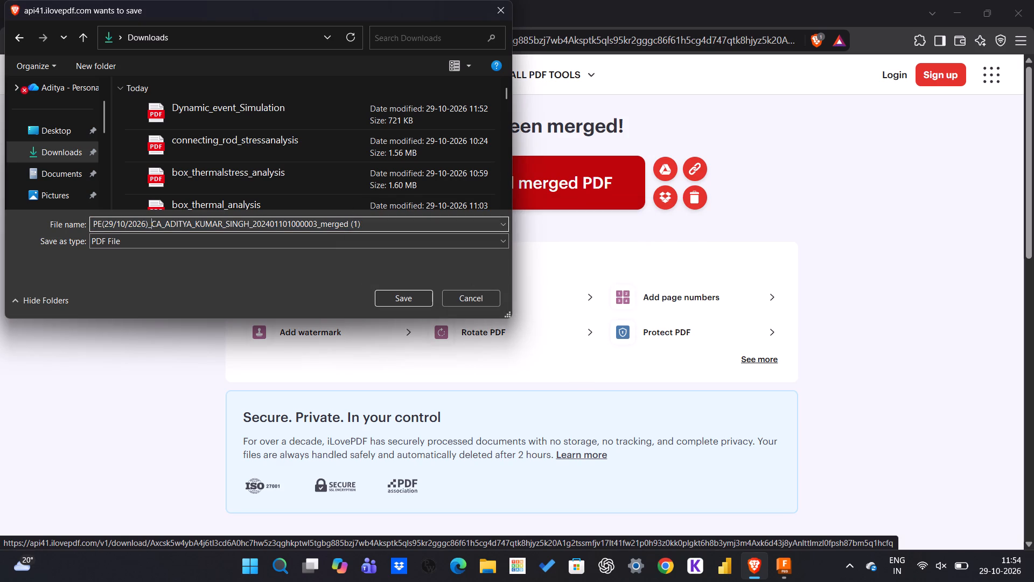
pyautogui.click(150, 228)
pyautogui.press('Left')
pyautogui.press('BackSpace')
pyautogui.press('BackSpace')
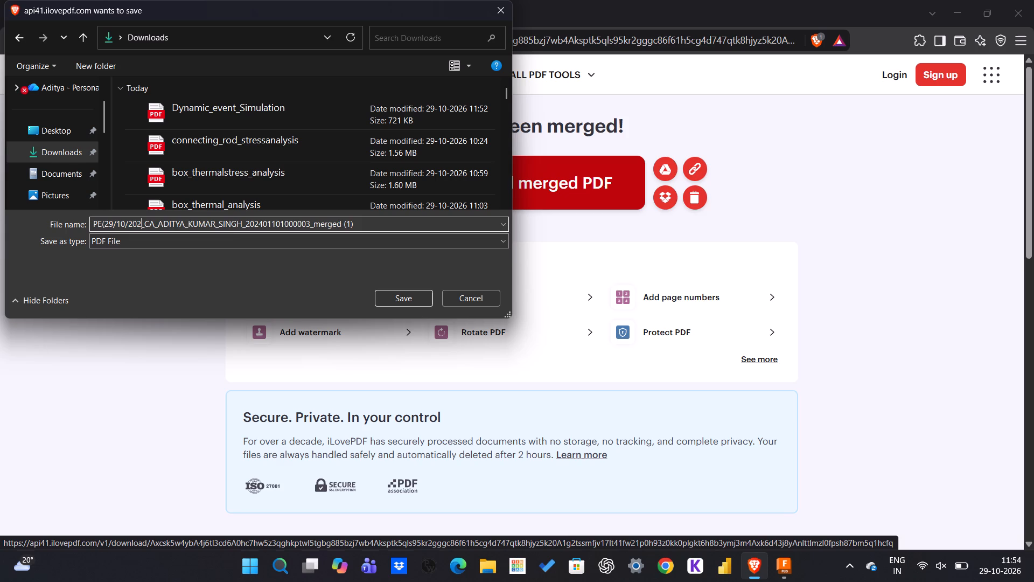
pyautogui.press('BackSpace')
pyautogui.press('BackSpace')
pyautogui.press('BackSpace')
pyautogui.press('BackSpace')
pyautogui.press('BackSpace')
pyautogui.press('BackSpace')
pyautogui.press('BackSpace')
pyautogui.press('BackSpace')
pyautogui.press('BackSpace')
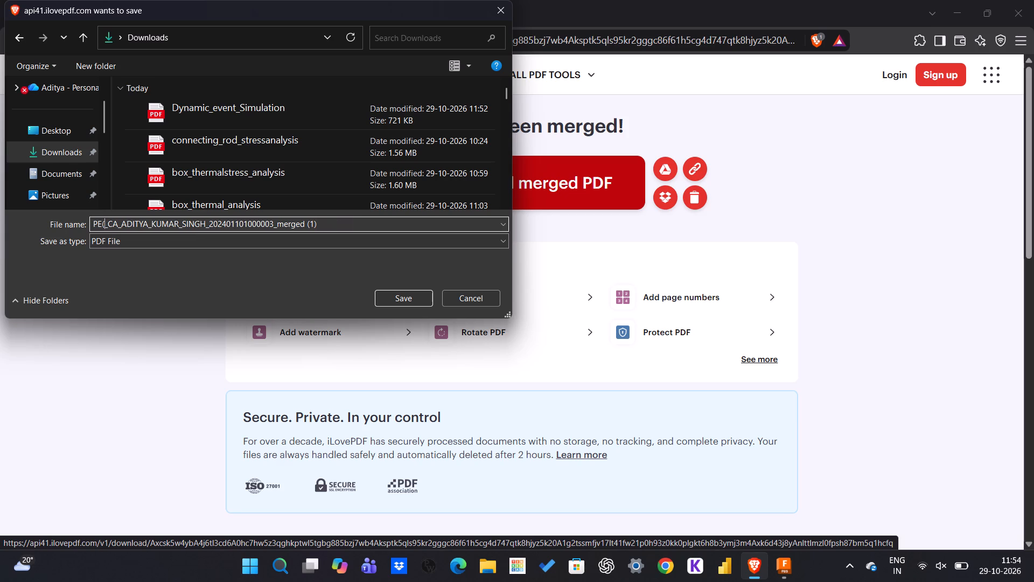
pyautogui.press('BackSpace')
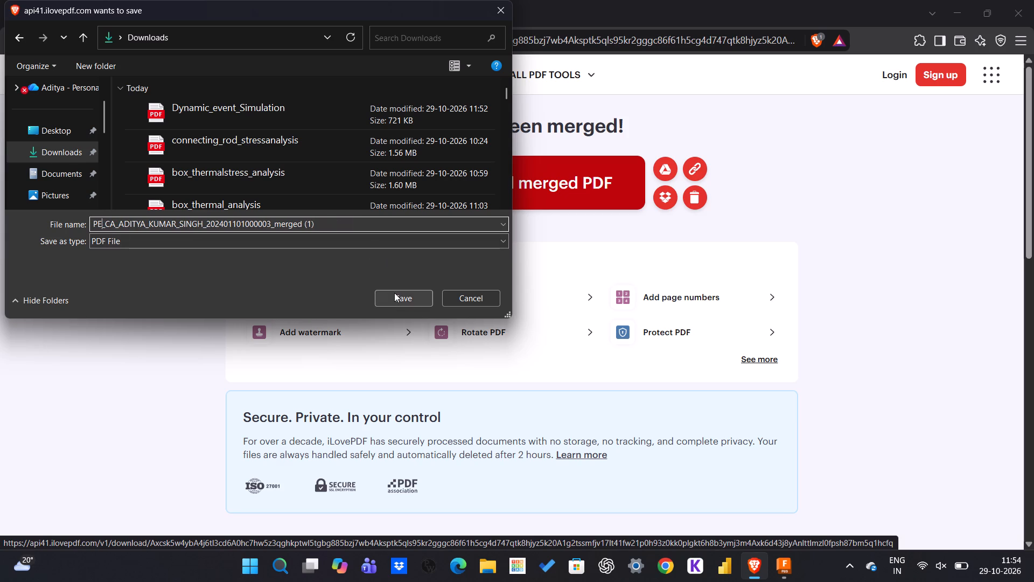
pyautogui.click(394, 293)
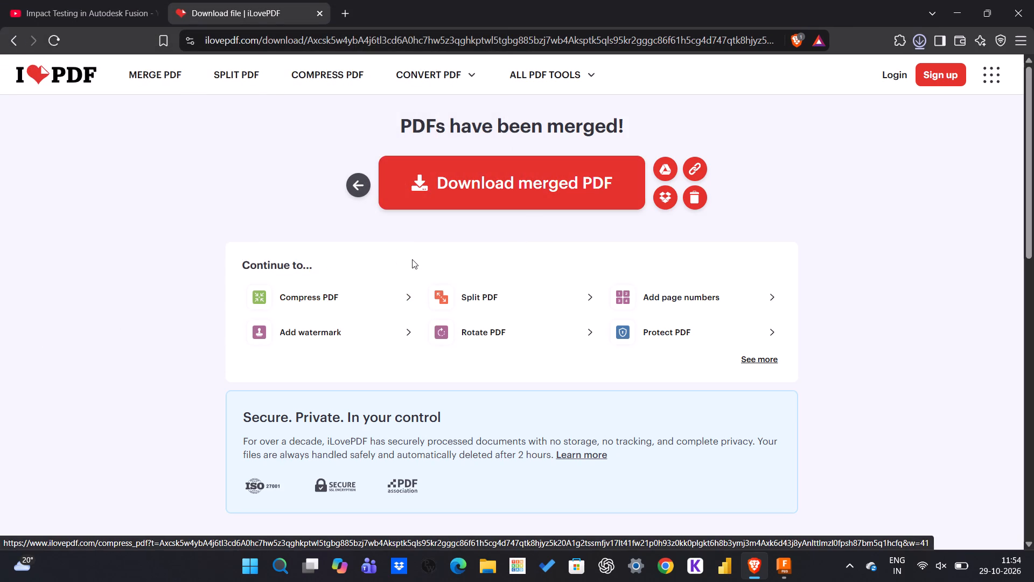
# Open the downloaded merged PDF and close the Impact Testing in Autodesk Fusion video page.
pyautogui.doubleClick(828, 70)
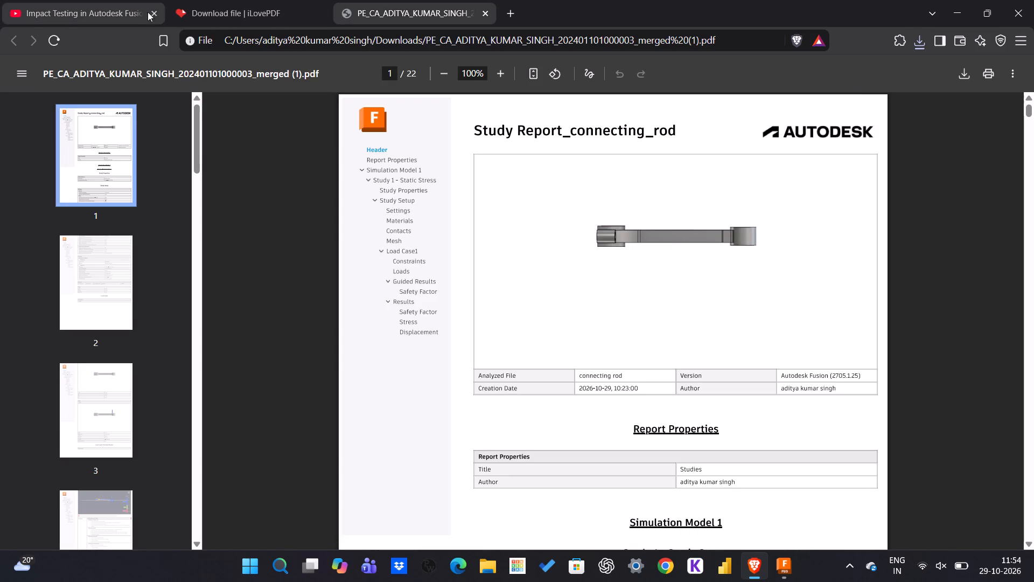
pyautogui.click(152, 12)
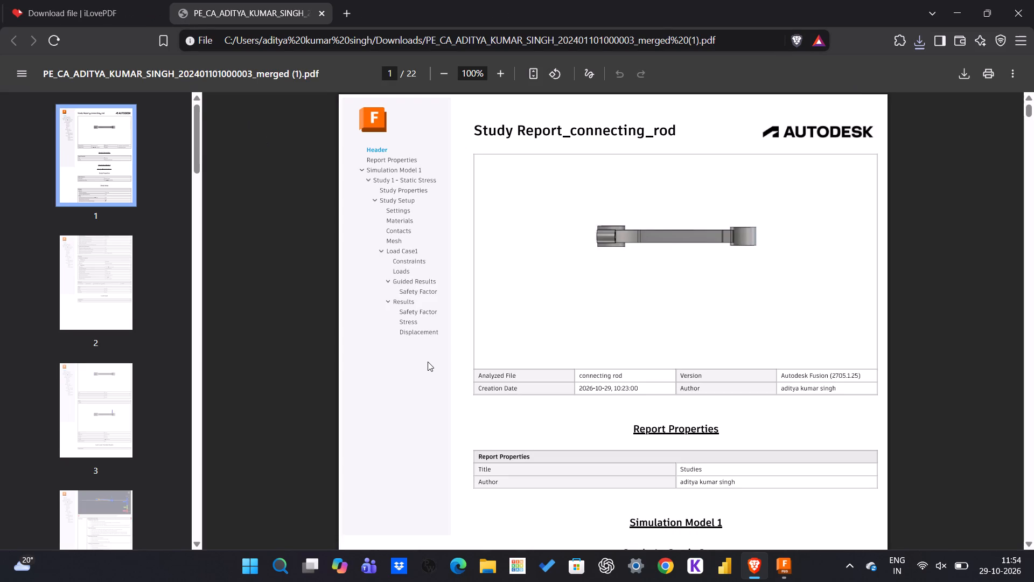
# Look through the merged PDF's pages and thumbnails from the connecting rod report to the dynamic event report, and close the PDF.
pyautogui.scroll(-12, 428, 362)
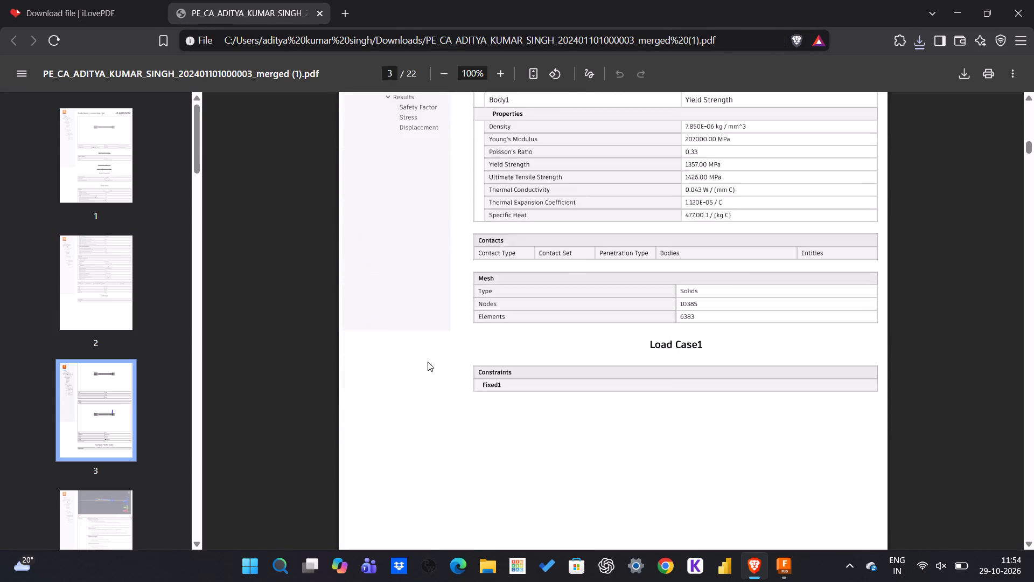
pyautogui.scroll(-15, 428, 362)
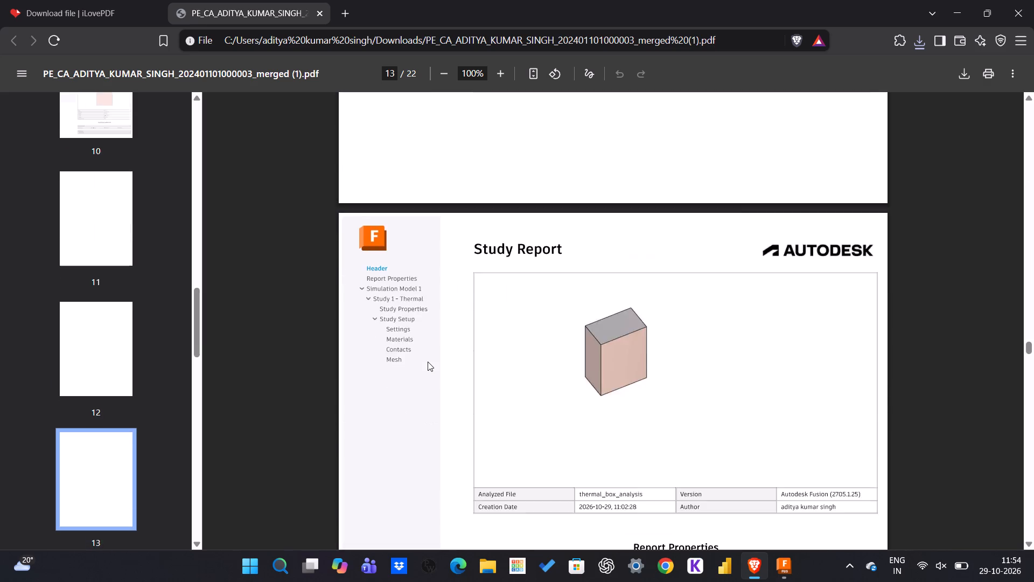
pyautogui.scroll(-11, 428, 362)
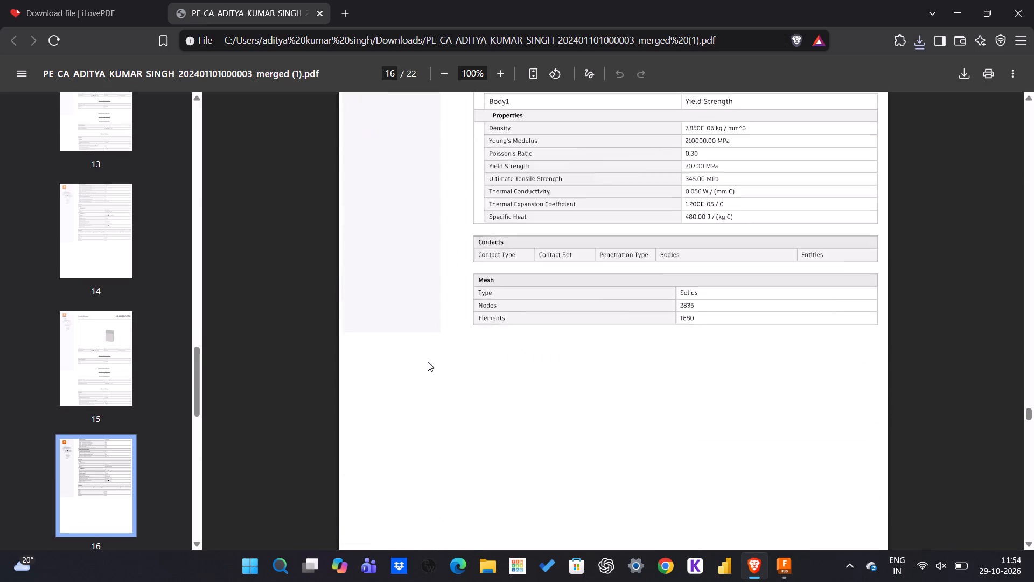
pyautogui.scroll(-13, 428, 362)
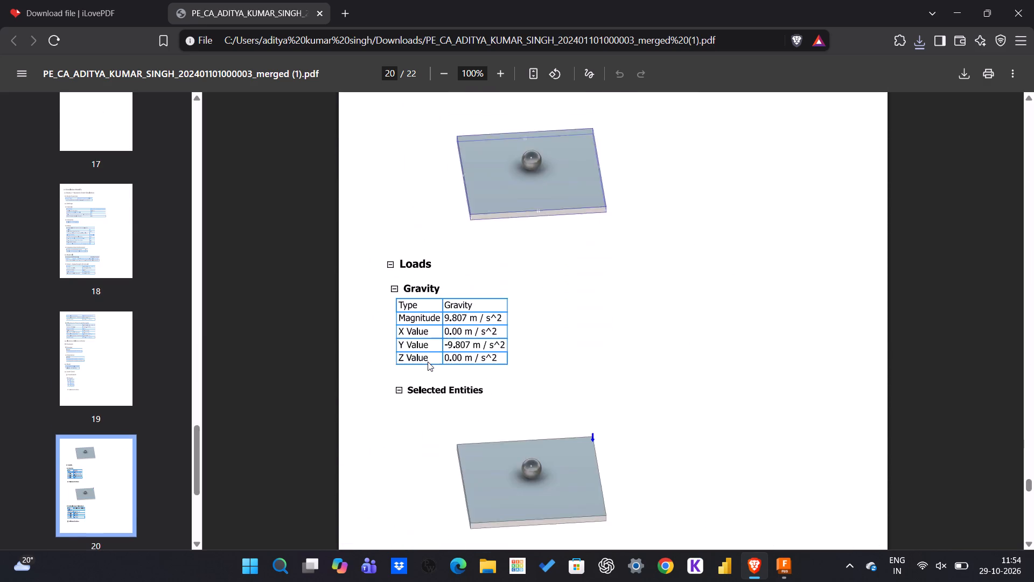
pyautogui.scroll(-10, 428, 362)
pyautogui.scroll(18, 428, 362)
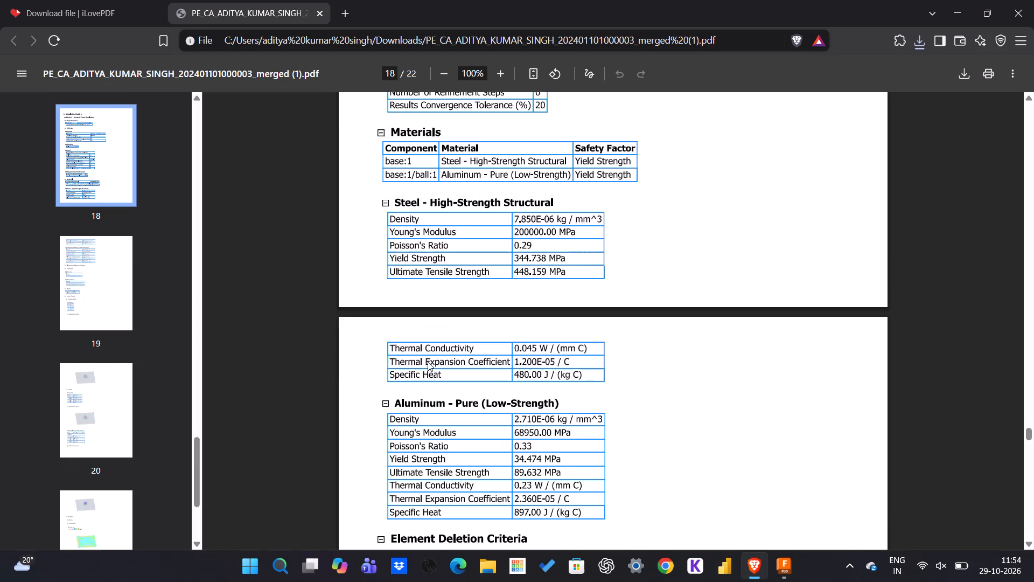
pyautogui.scroll(10, 428, 362)
pyautogui.scroll(13, 428, 362)
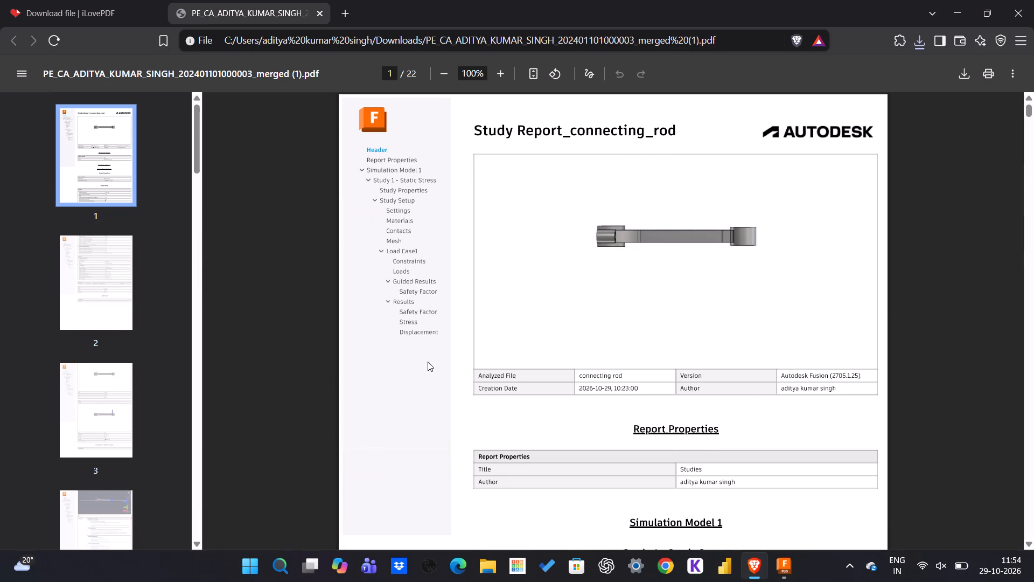
pyautogui.scroll(1, 428, 362)
pyautogui.scroll(-9, 428, 362)
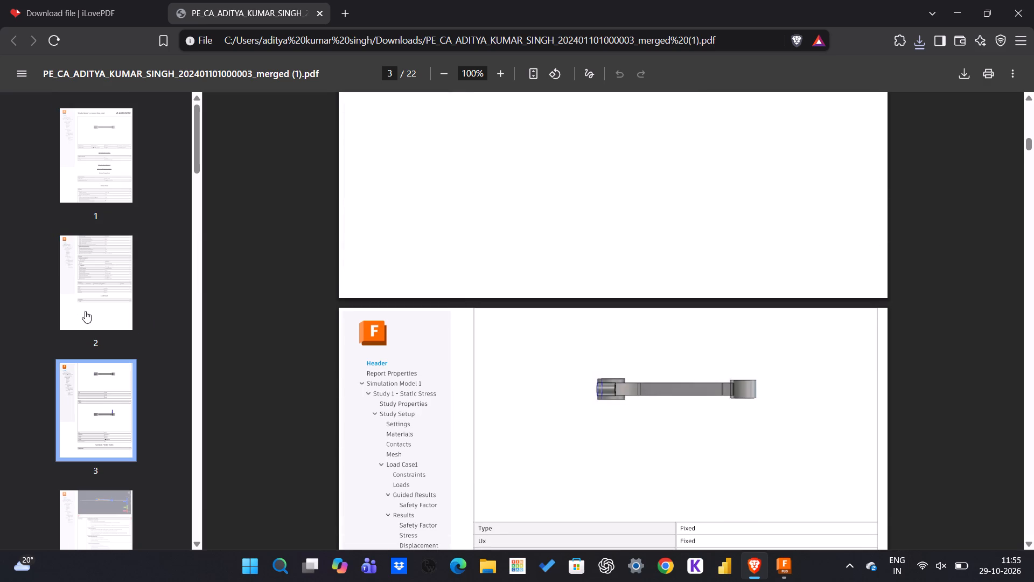
pyautogui.scroll(-20, 85, 311)
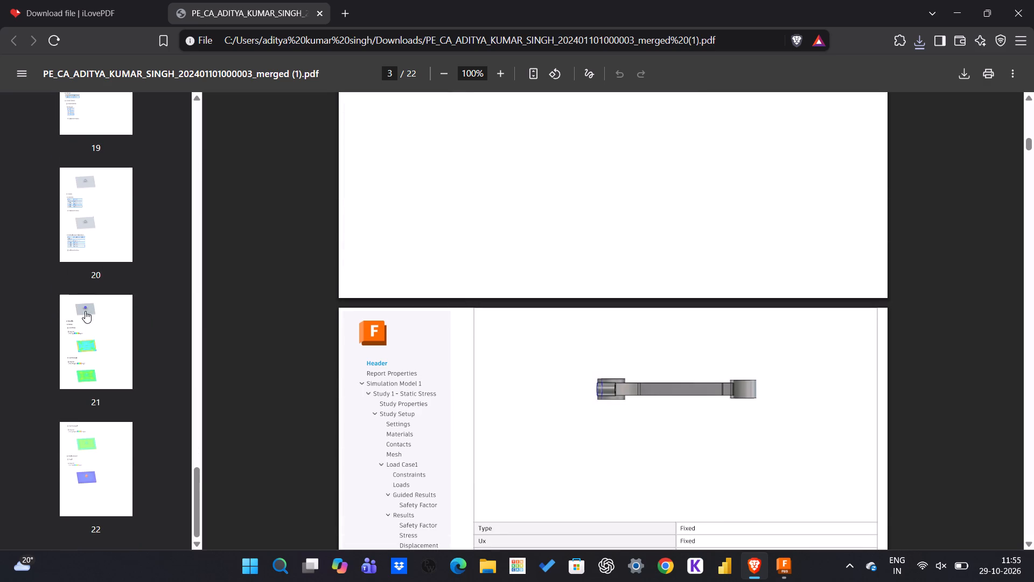
pyautogui.scroll(20, 85, 311)
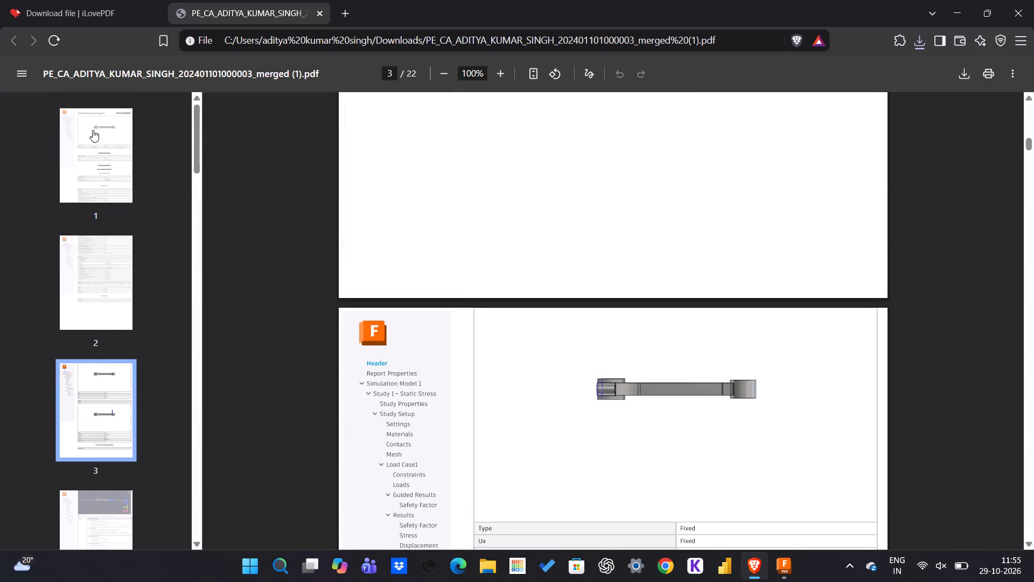
pyautogui.click(319, 9)
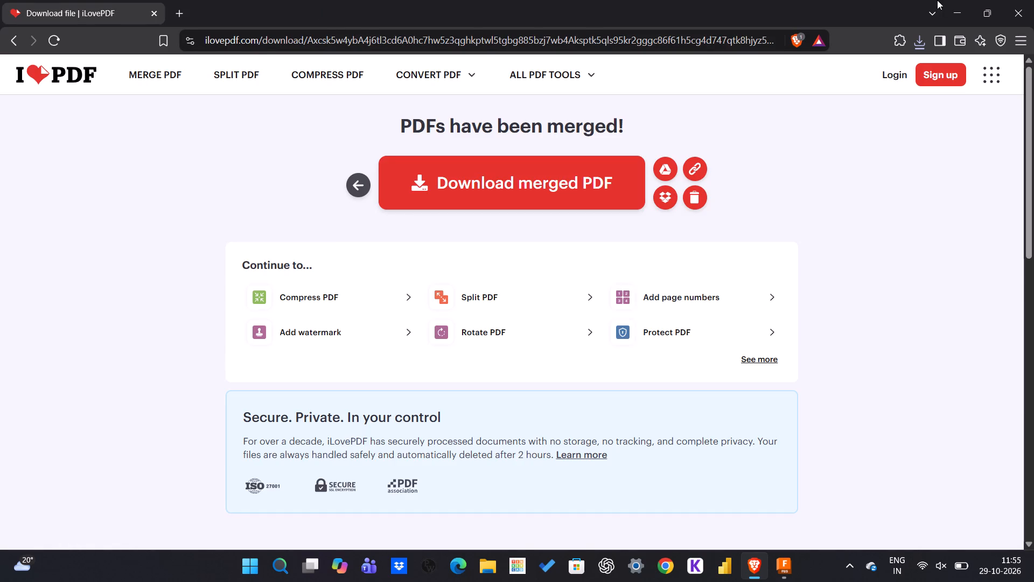
# Close the iLovePDF download page and the Brave window, and return to Autodesk Fusion.
pyautogui.click(183, 7)
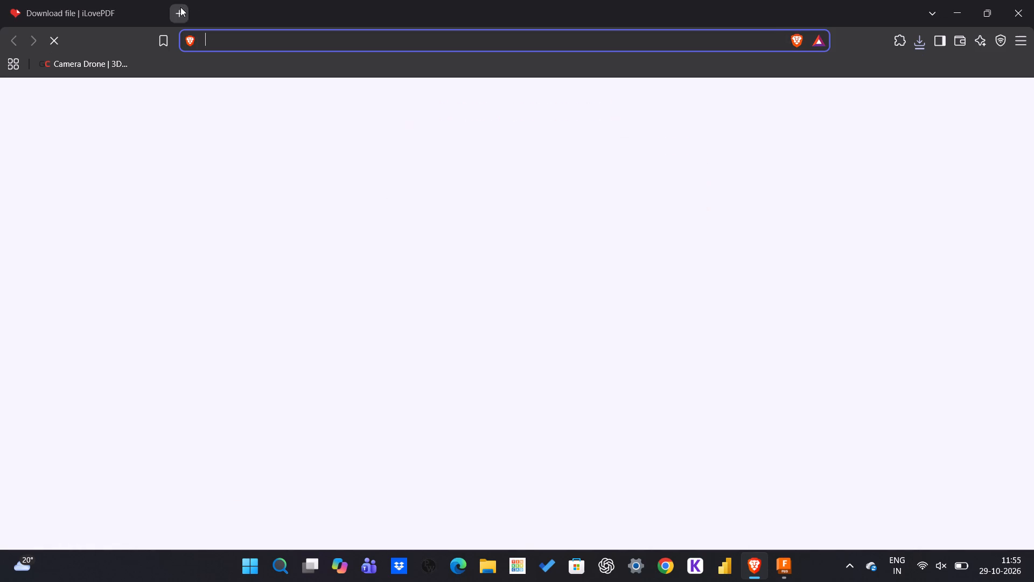
pyautogui.click(154, 12)
pyautogui.click(1033, 14)
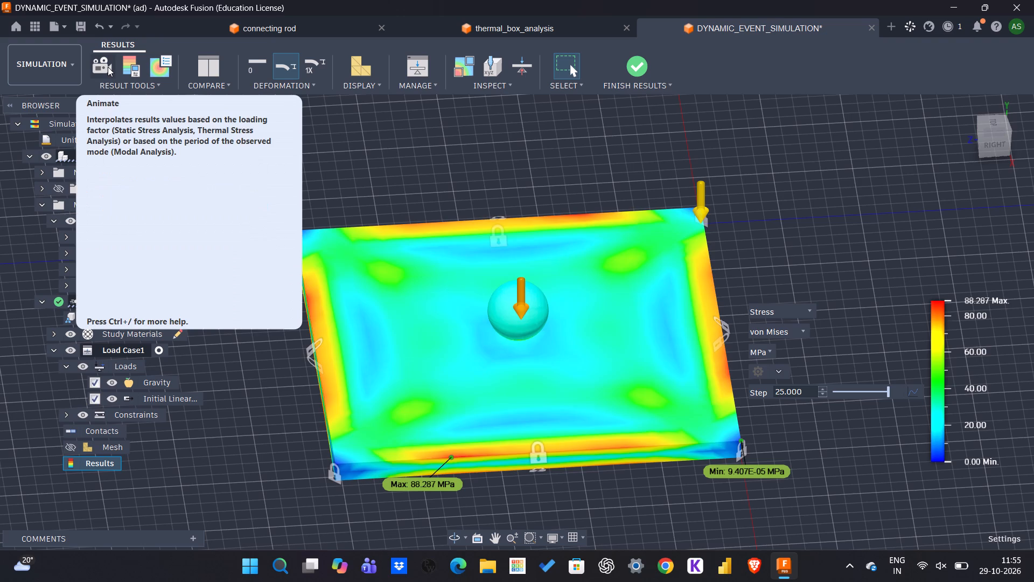
# With the Animate tool open, view the plate from the side, run the stress results from step 0 to step 25, and cancel Animate.
pyautogui.click(108, 67)
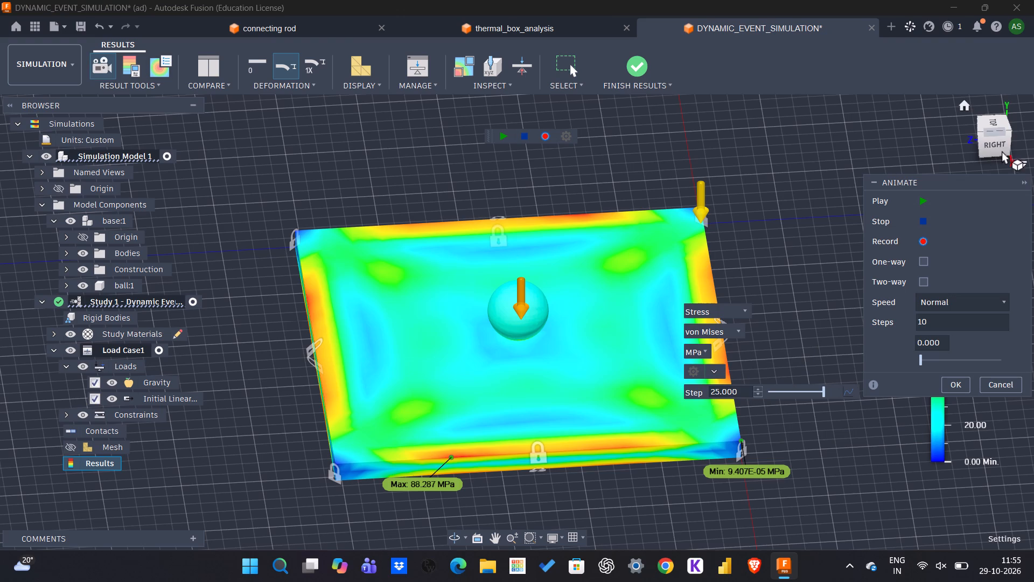
pyautogui.moveTo(998, 142); pyautogui.dragTo(964, 113)
pyautogui.moveTo(827, 392); pyautogui.dragTo(751, 394)
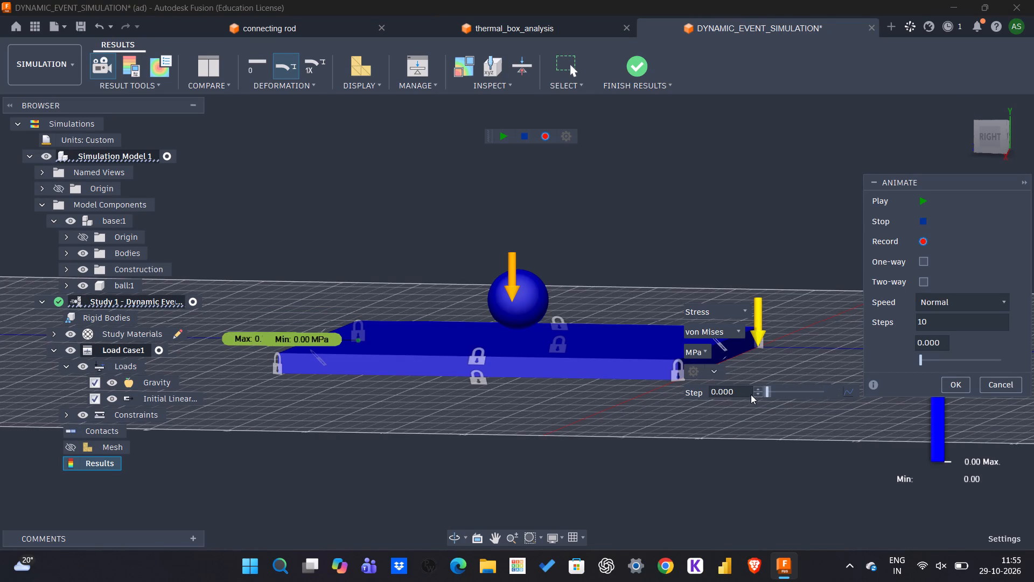
pyautogui.moveTo(751, 394); pyautogui.dragTo(825, 406)
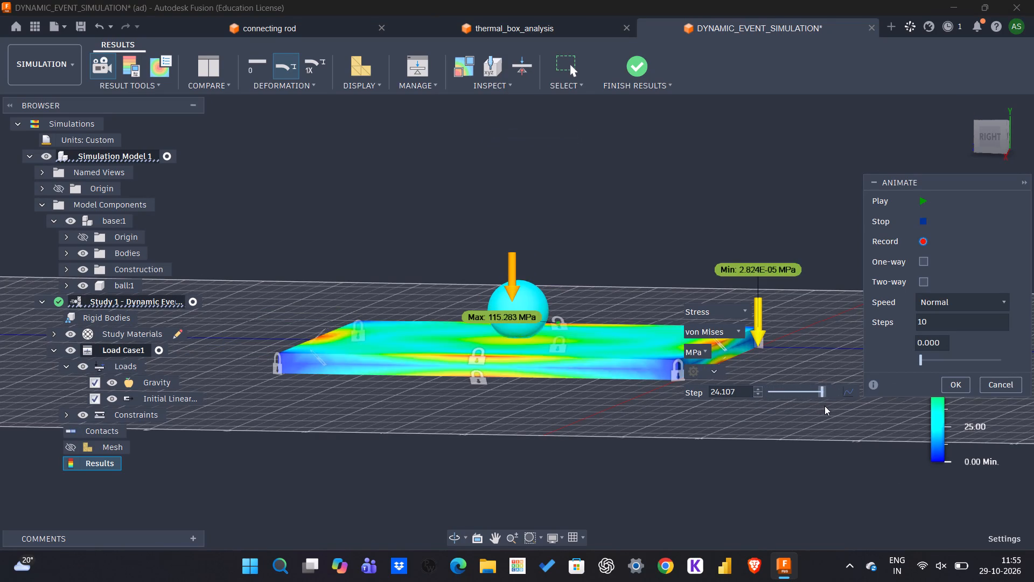
pyautogui.moveTo(825, 406); pyautogui.dragTo(866, 411)
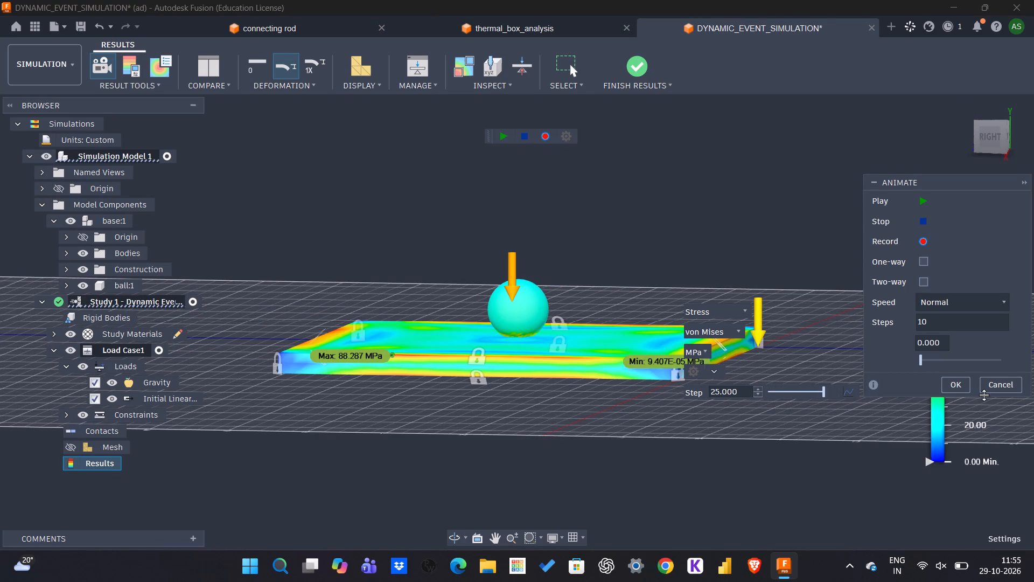
pyautogui.click(1001, 389)
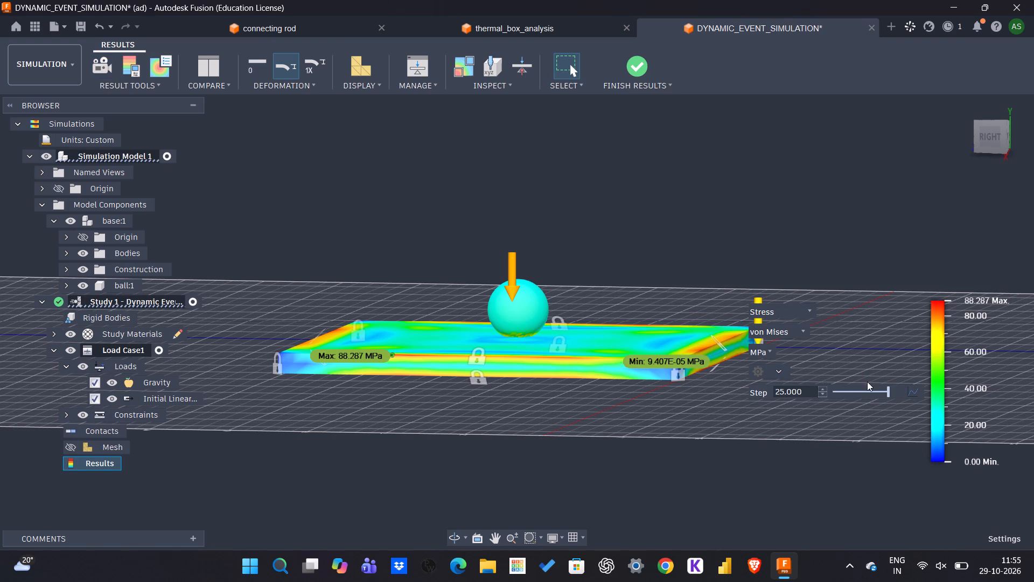
# View the Displacement, Strain and Velocity results of the dynamic event study in turn.
pyautogui.click(816, 313)
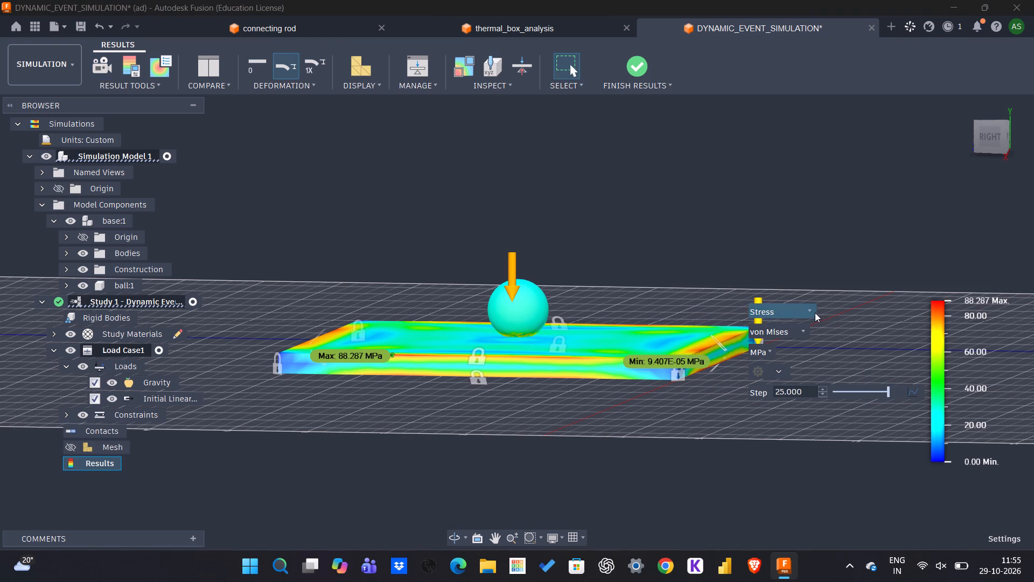
pyautogui.click(812, 311)
pyautogui.click(799, 343)
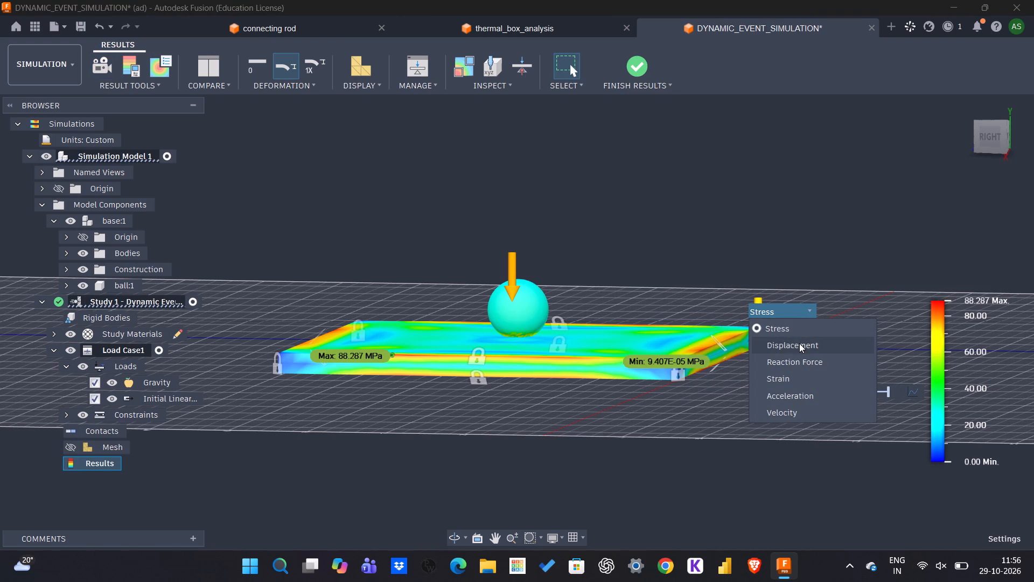
pyautogui.click(808, 313)
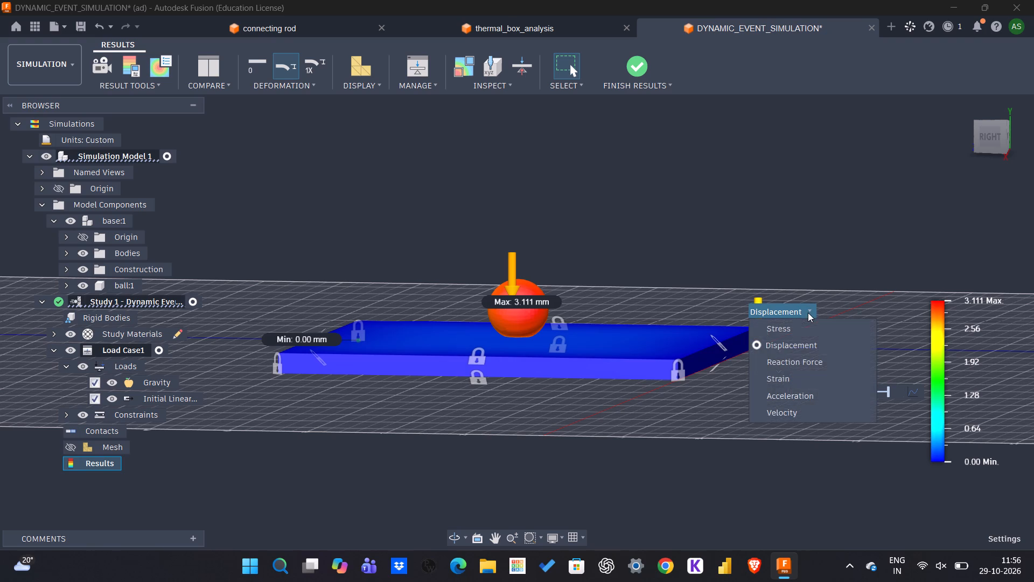
pyautogui.click(805, 378)
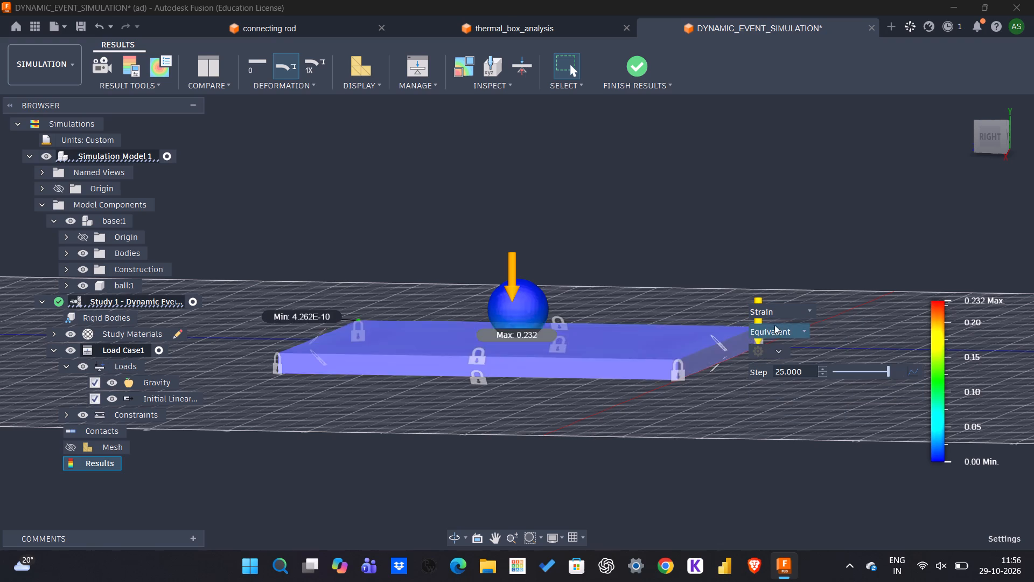
pyautogui.click(811, 314)
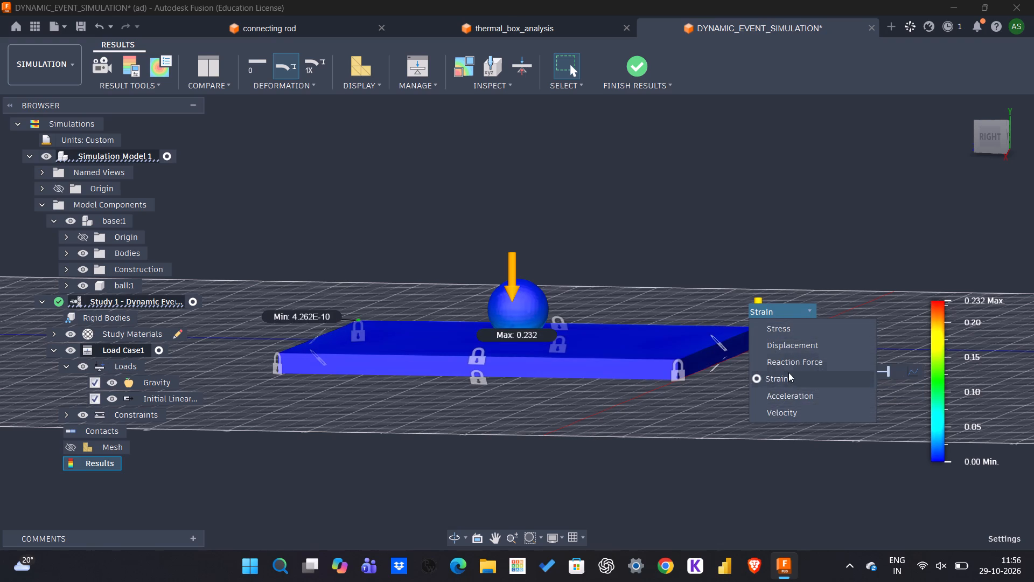
pyautogui.click(779, 409)
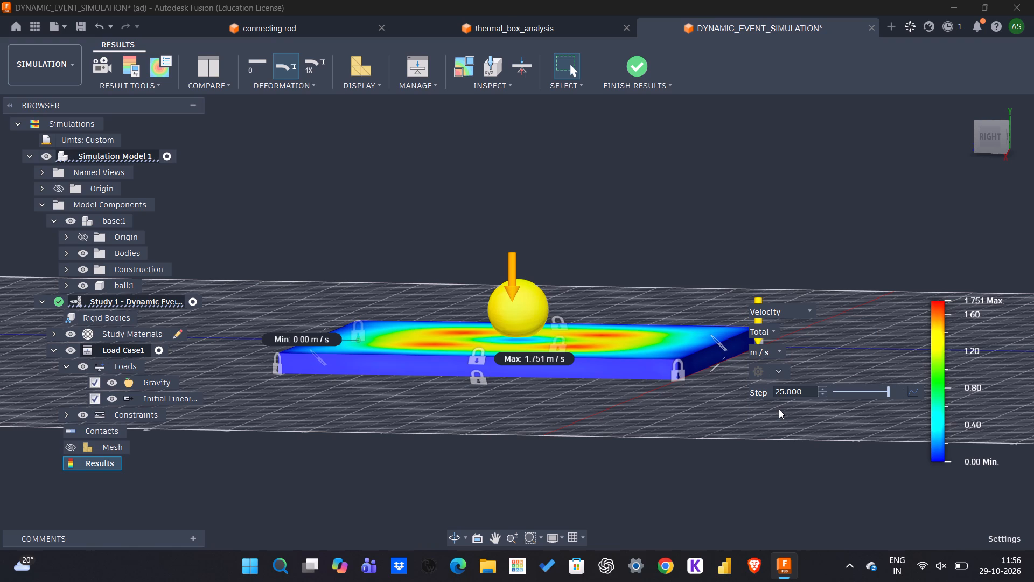
# View the velocity result's X component, followed by its Y component.
pyautogui.click(776, 328)
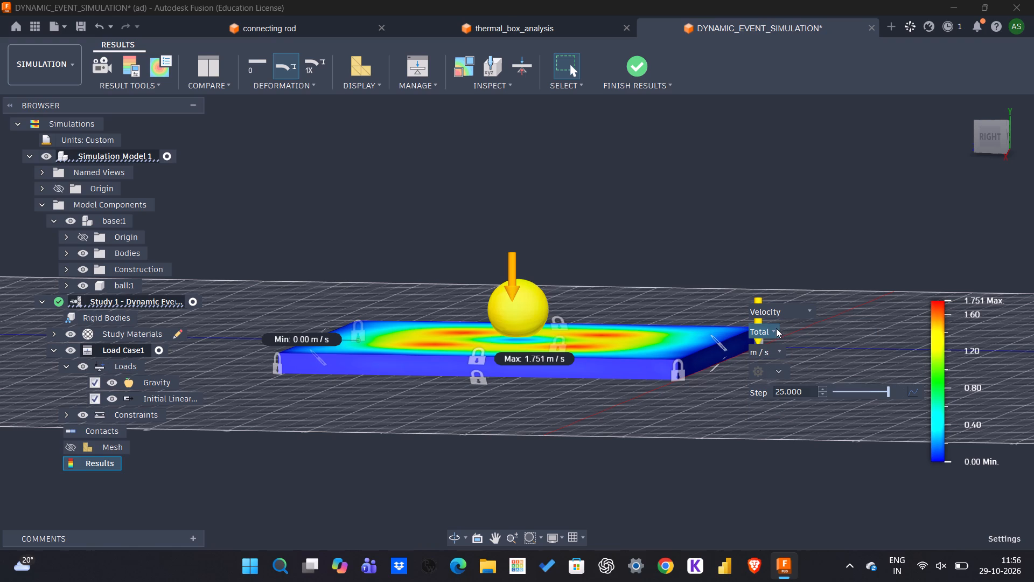
pyautogui.click(772, 367)
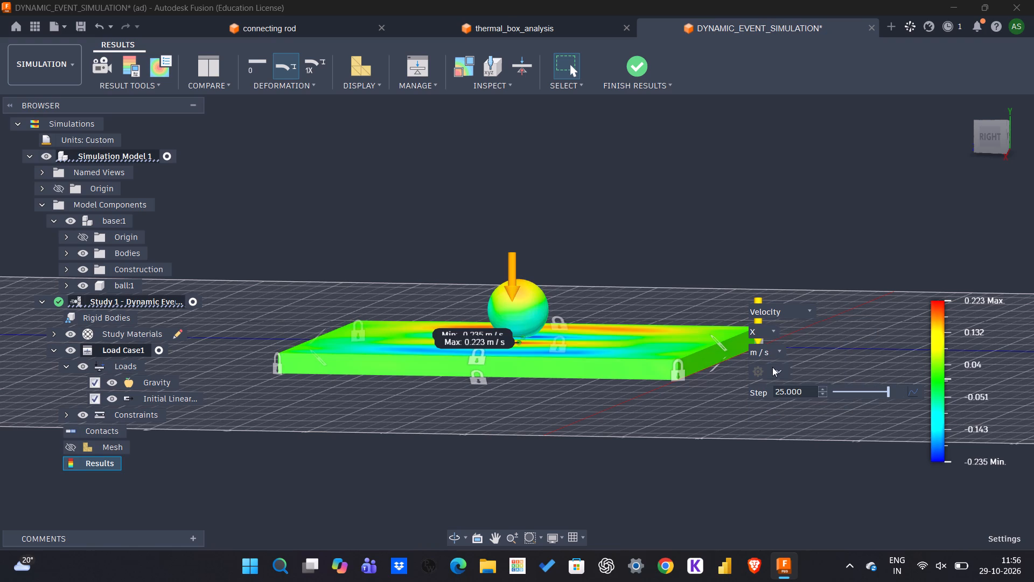
pyautogui.click(772, 333)
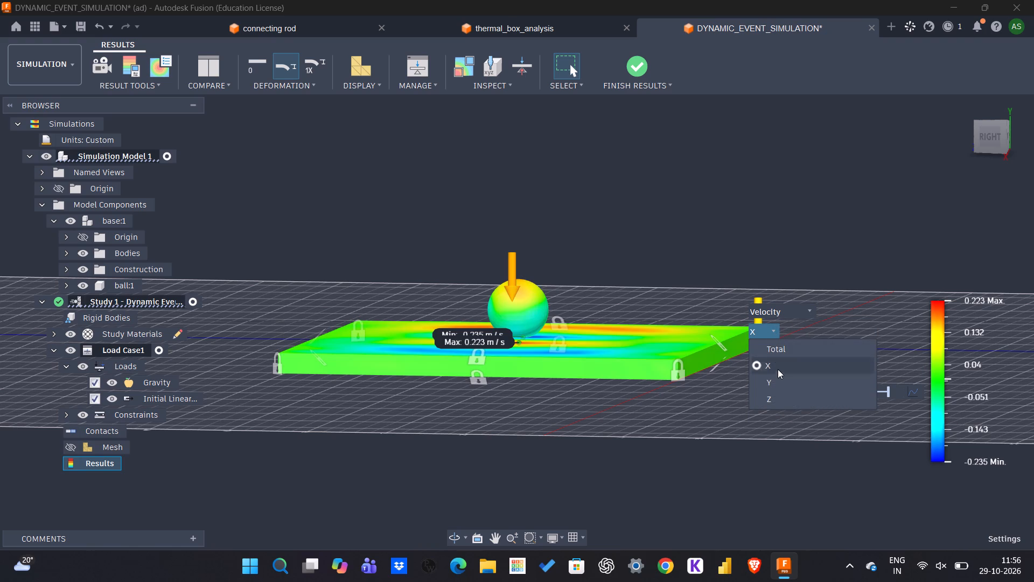
pyautogui.click(778, 380)
# Set the velocity result's unit to ft/s.
pyautogui.click(783, 354)
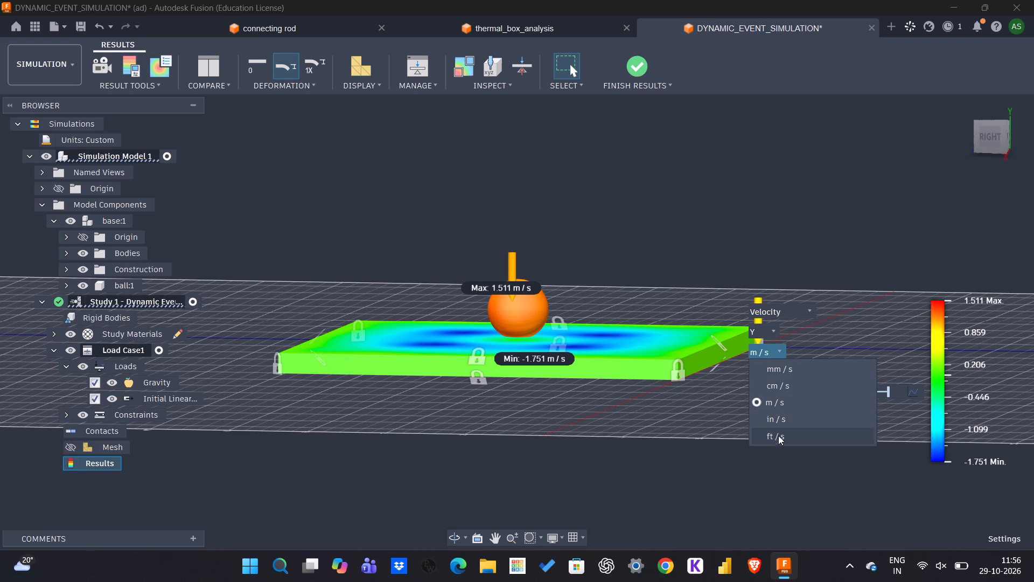
pyautogui.click(778, 437)
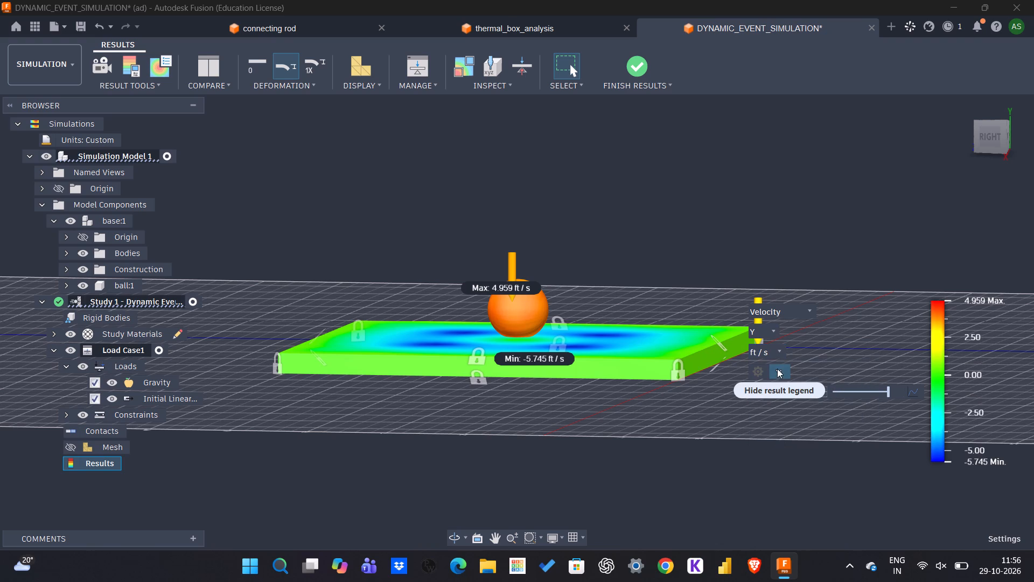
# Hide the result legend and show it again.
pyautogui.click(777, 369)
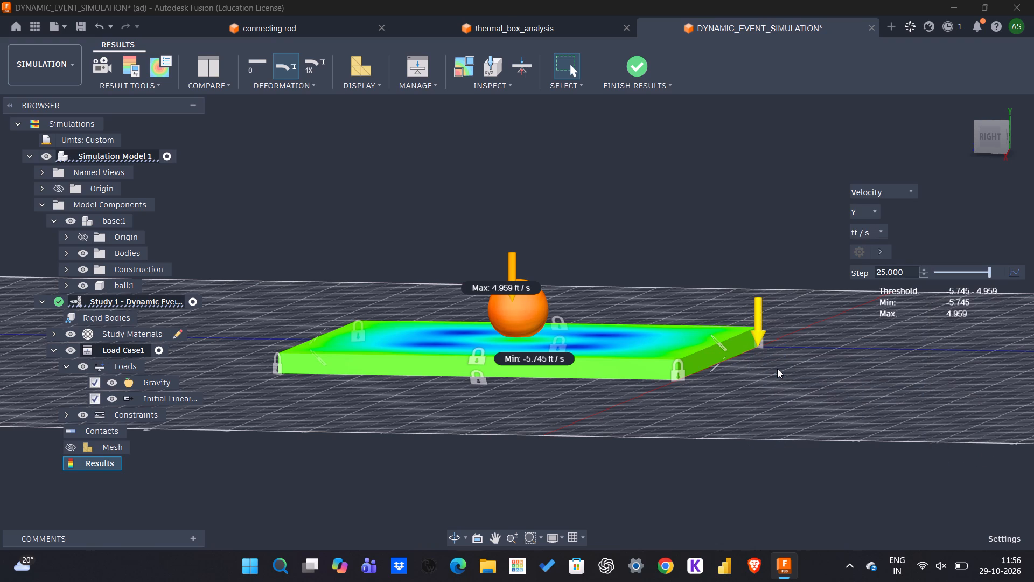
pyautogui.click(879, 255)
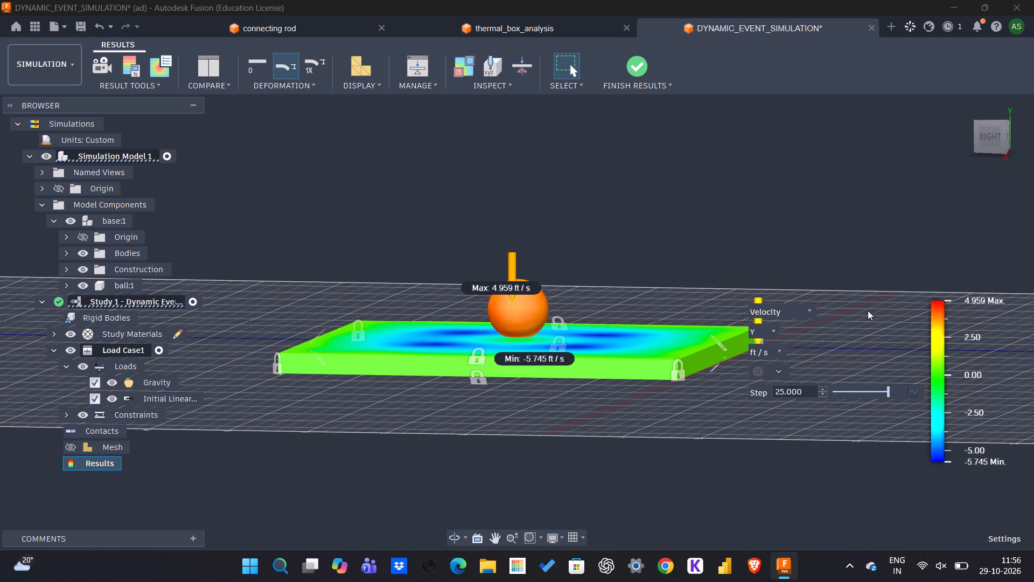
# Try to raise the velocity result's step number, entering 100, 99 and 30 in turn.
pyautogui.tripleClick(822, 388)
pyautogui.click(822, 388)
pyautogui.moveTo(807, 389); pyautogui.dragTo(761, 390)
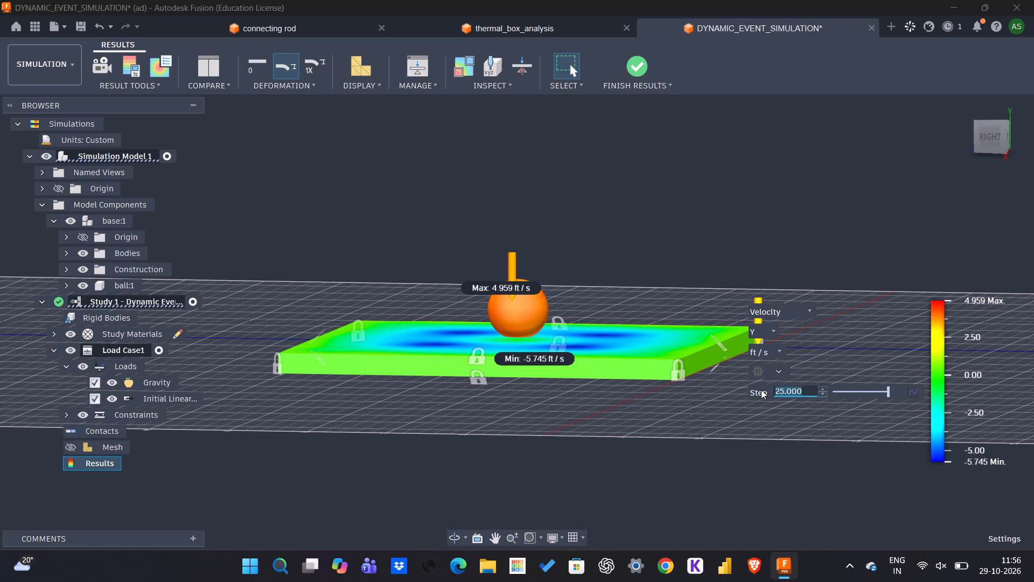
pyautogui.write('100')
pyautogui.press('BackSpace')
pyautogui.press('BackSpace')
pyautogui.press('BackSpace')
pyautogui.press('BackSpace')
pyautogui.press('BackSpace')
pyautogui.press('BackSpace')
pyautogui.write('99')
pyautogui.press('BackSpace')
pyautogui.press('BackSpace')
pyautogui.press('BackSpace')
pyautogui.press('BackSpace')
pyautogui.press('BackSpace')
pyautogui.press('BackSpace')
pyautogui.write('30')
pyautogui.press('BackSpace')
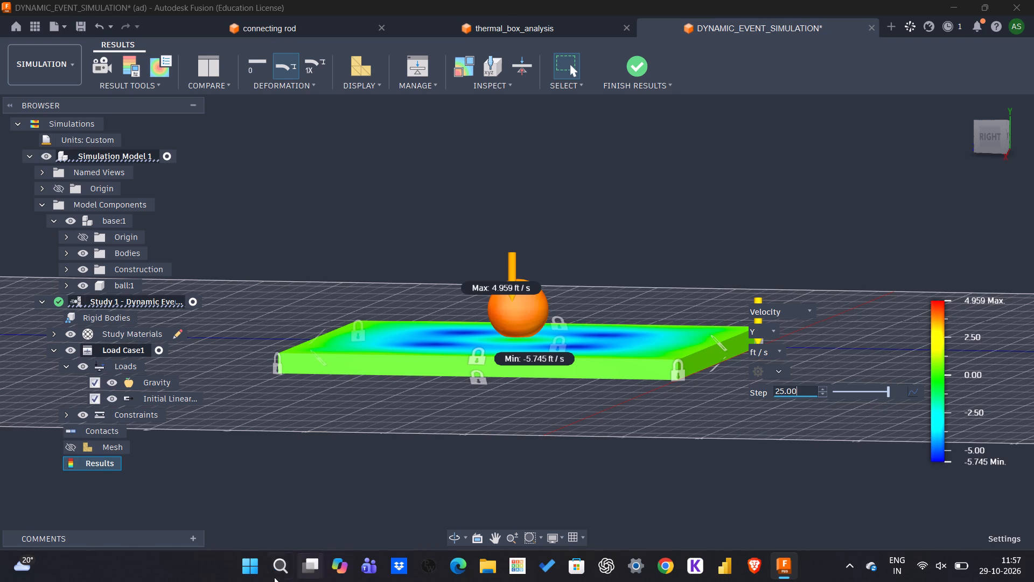
# Search the computer for WhatsApp and launch the app.
pyautogui.click(260, 567)
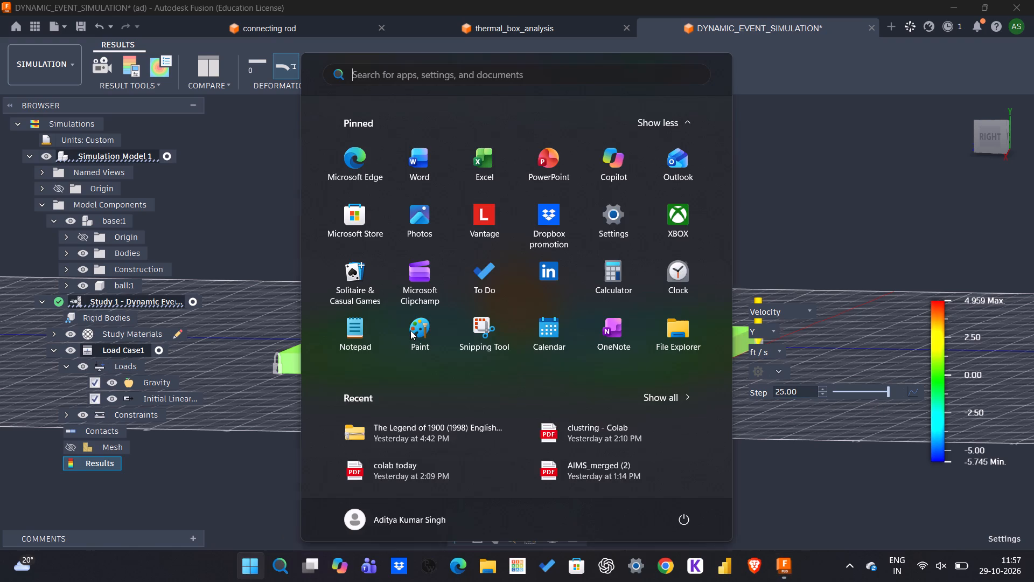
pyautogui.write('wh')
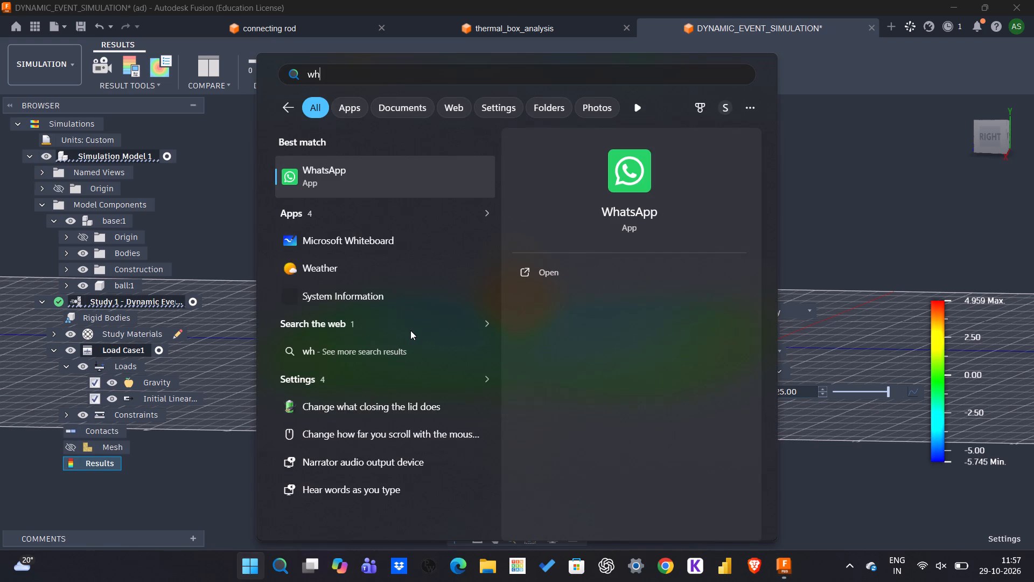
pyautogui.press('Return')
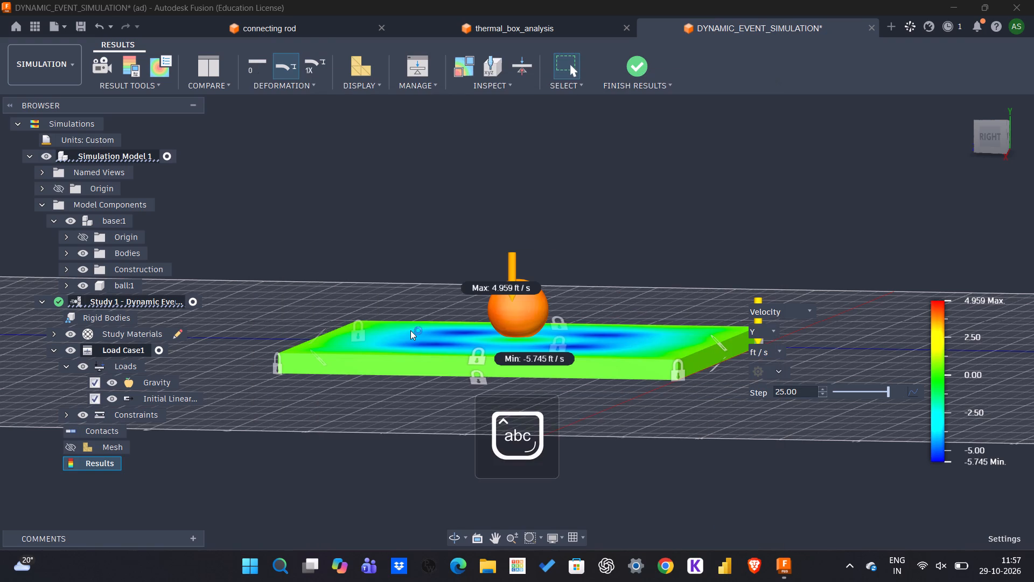
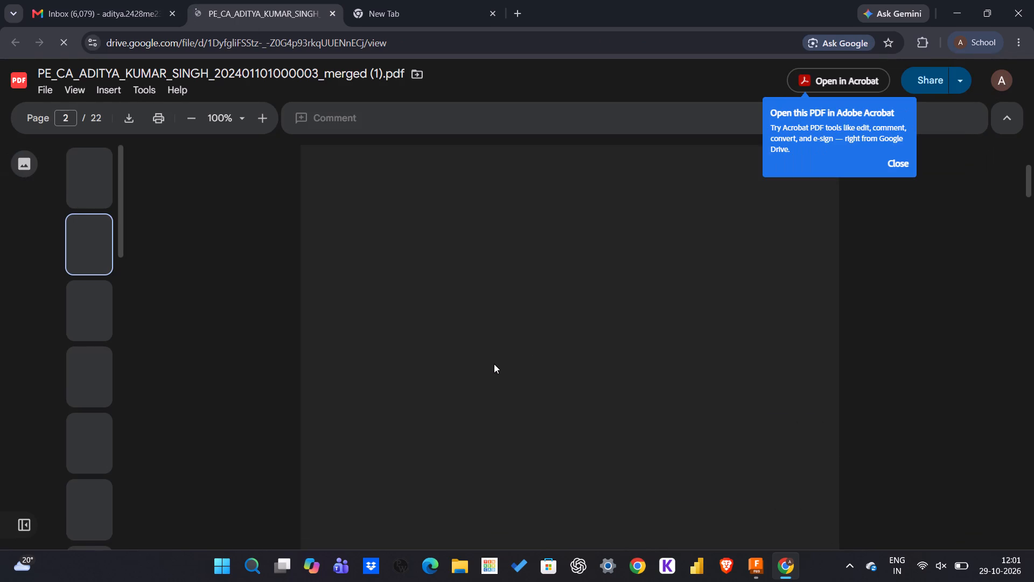
# Examine the merged PDF in Google Drive, covering the connecting rod's static stress report and the box's thermal stress report.
pyautogui.scroll(-2, 494, 364)
pyautogui.scroll(6, 494, 364)
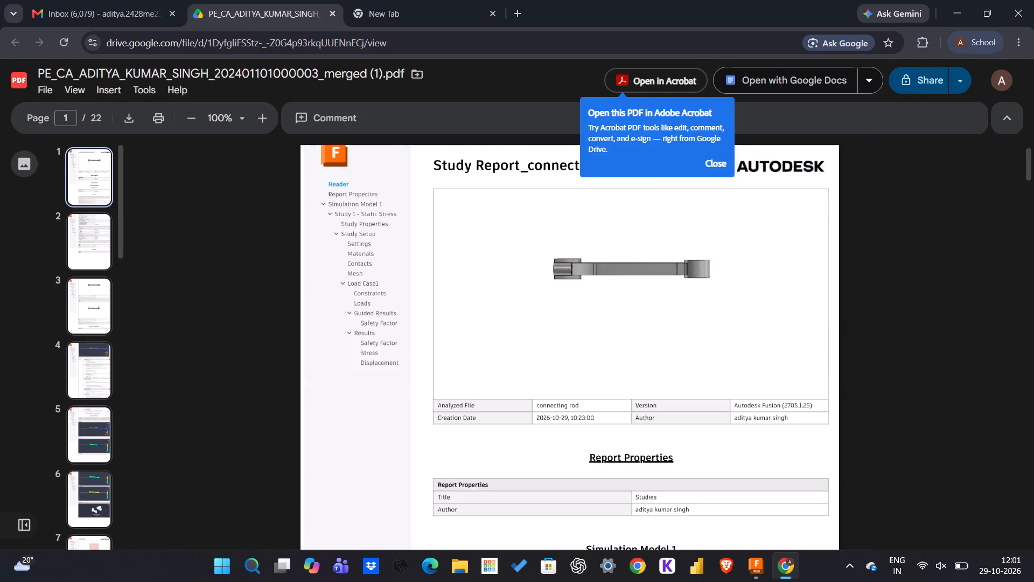
pyautogui.scroll(-15, 494, 364)
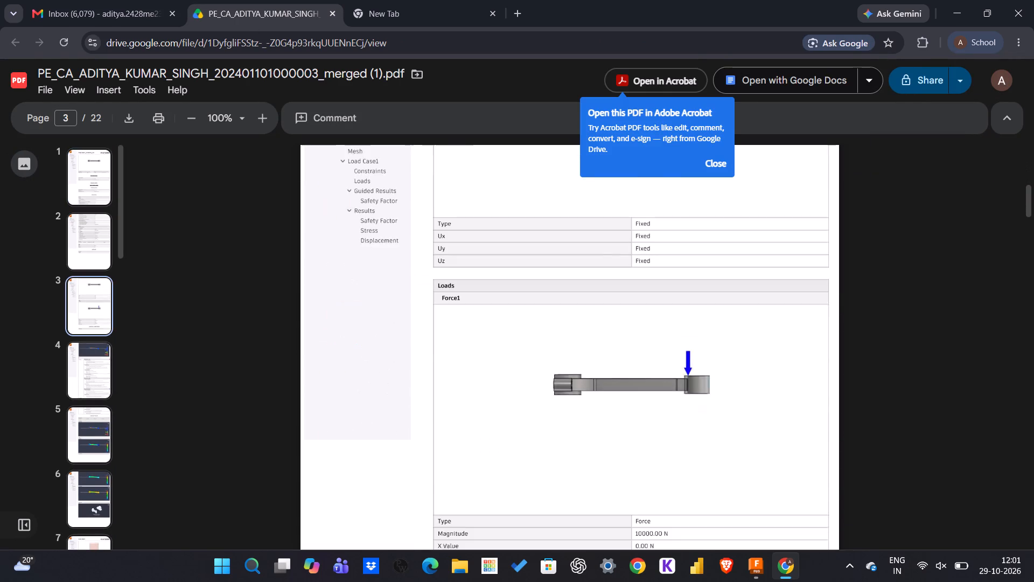
pyautogui.scroll(-9, 494, 364)
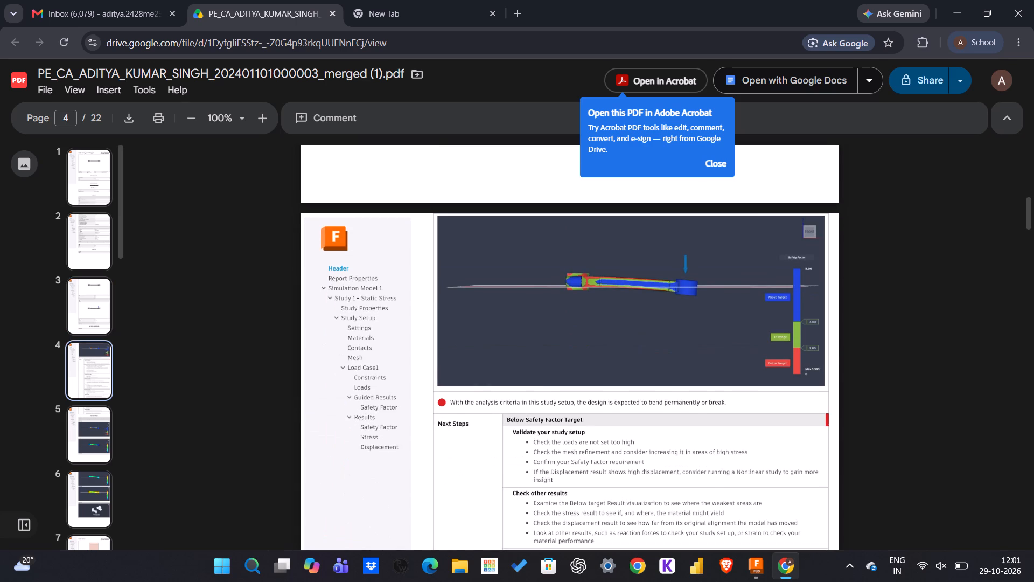
pyautogui.scroll(-9, 494, 364)
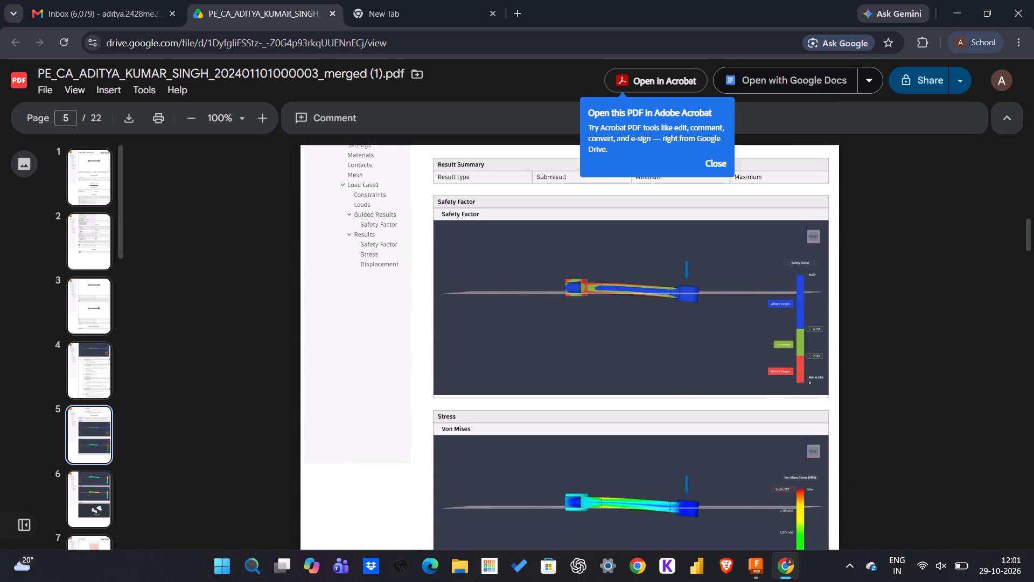
pyautogui.scroll(-7, 494, 364)
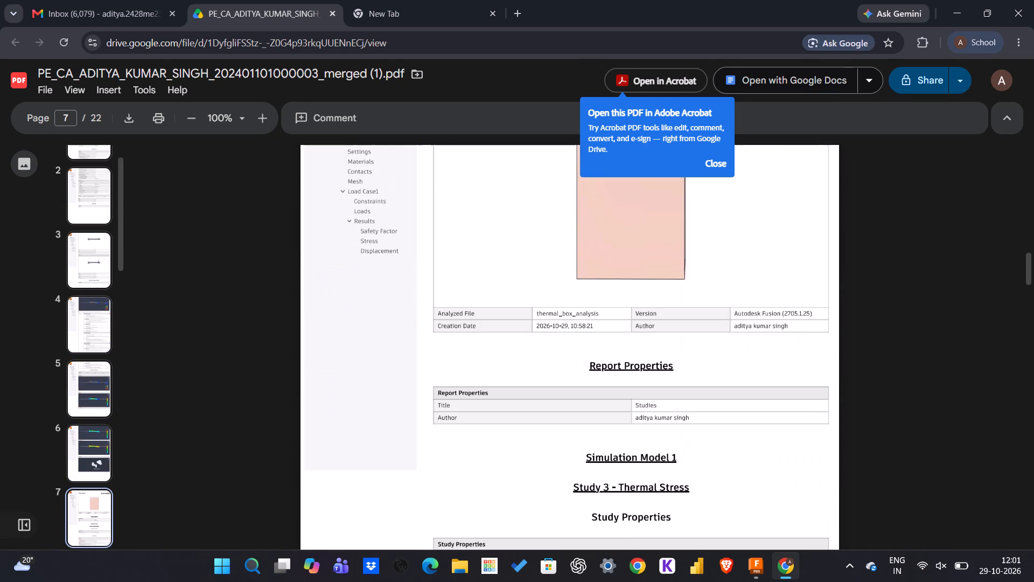
pyautogui.scroll(-10, 494, 364)
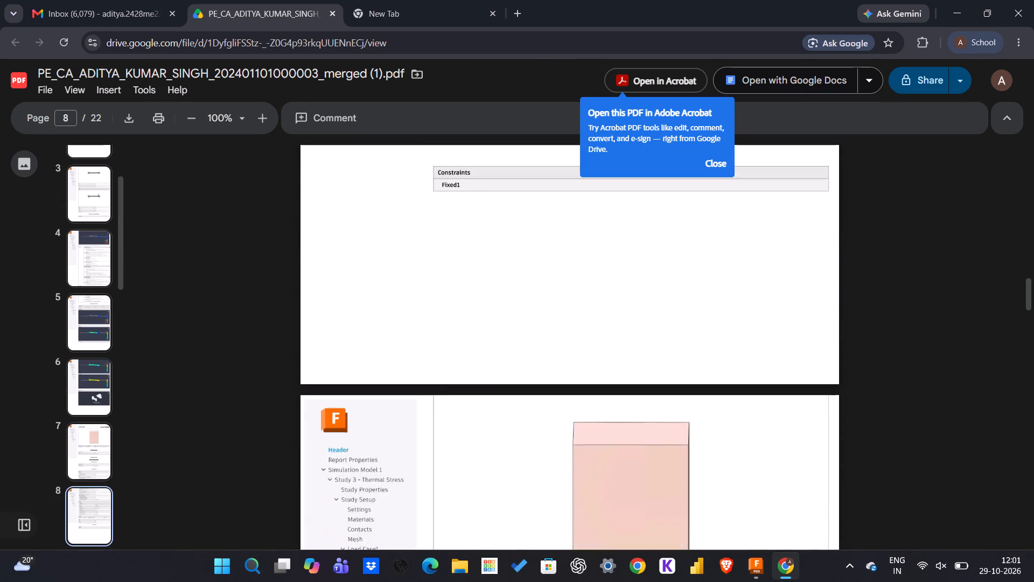
pyautogui.scroll(-10, 494, 364)
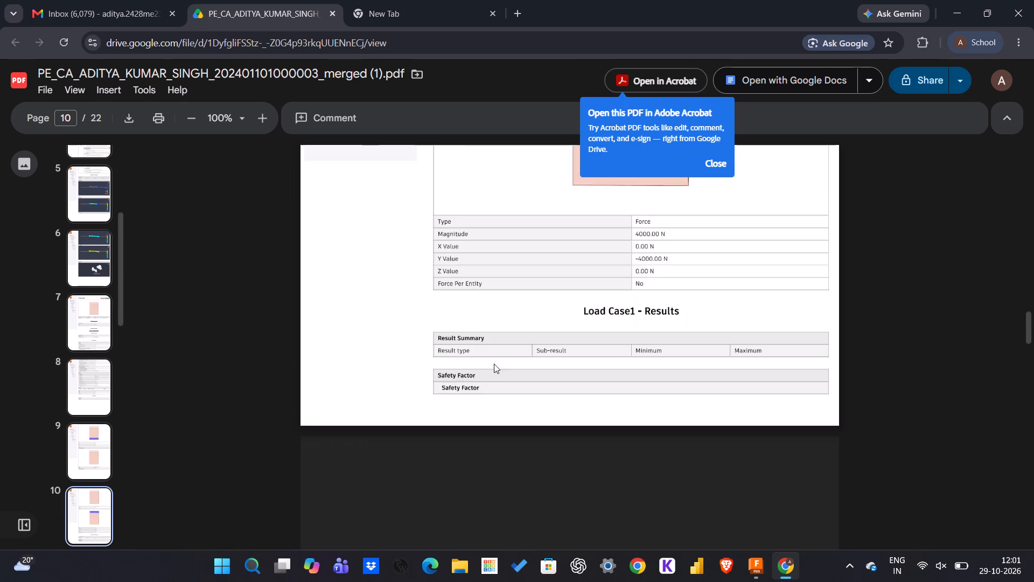
pyautogui.scroll(-9, 494, 364)
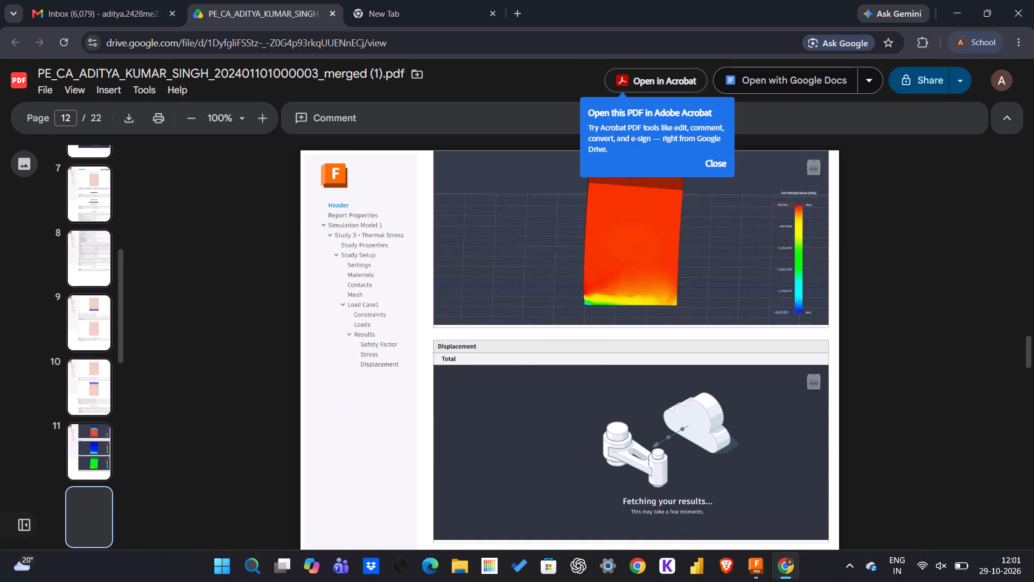
# Examine the rest of the merged PDF through page 22, covering the thermal studies and the ball-and-base dynamic event simulation report.
pyautogui.scroll(-11, 494, 364)
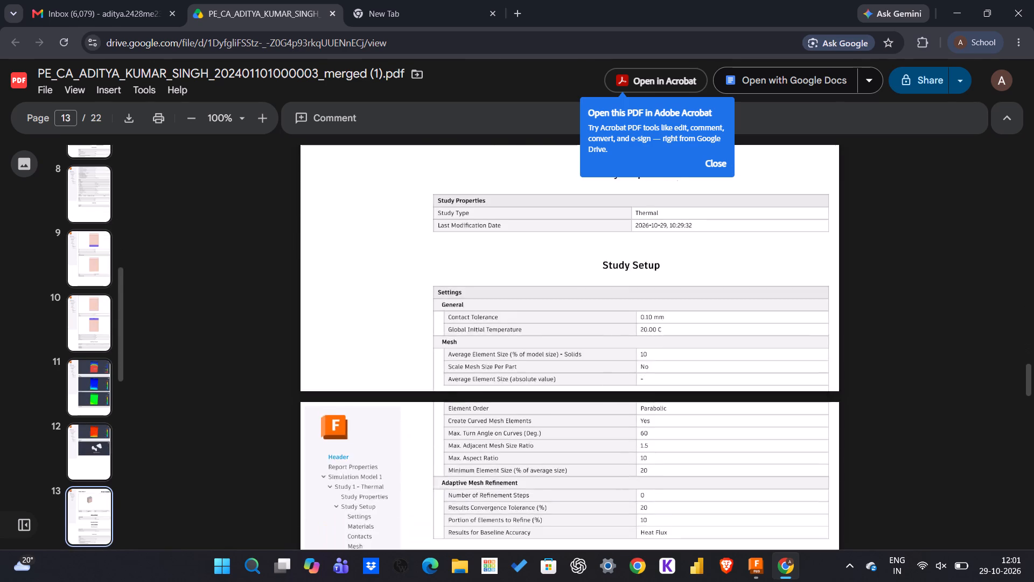
pyautogui.scroll(-13, 494, 364)
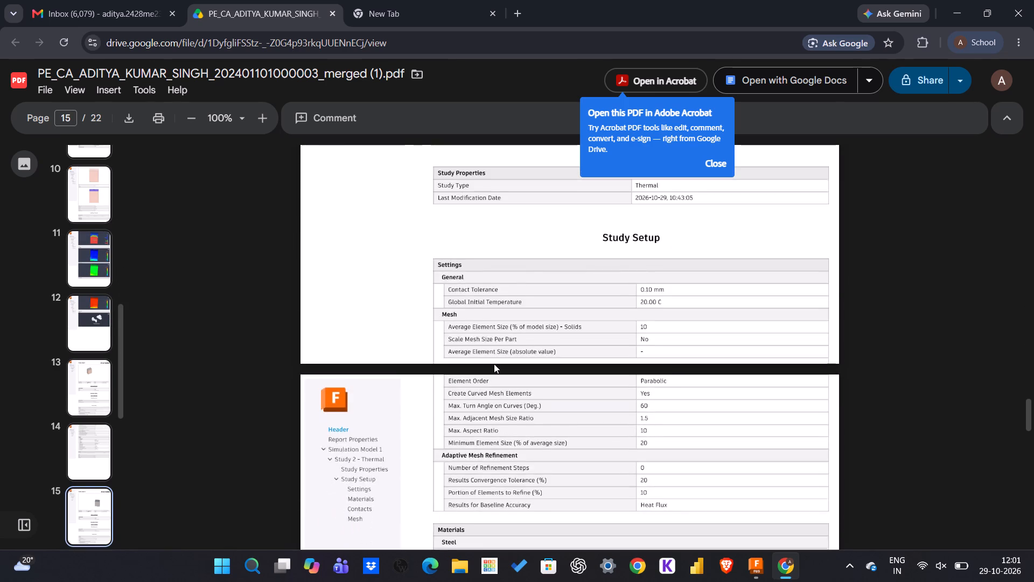
pyautogui.scroll(-13, 494, 364)
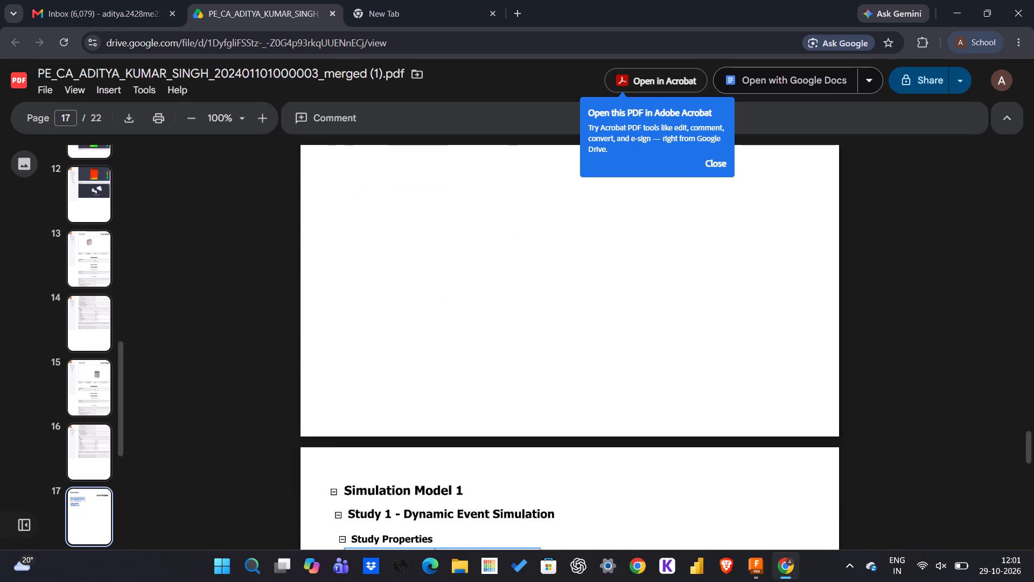
pyautogui.scroll(-11, 494, 364)
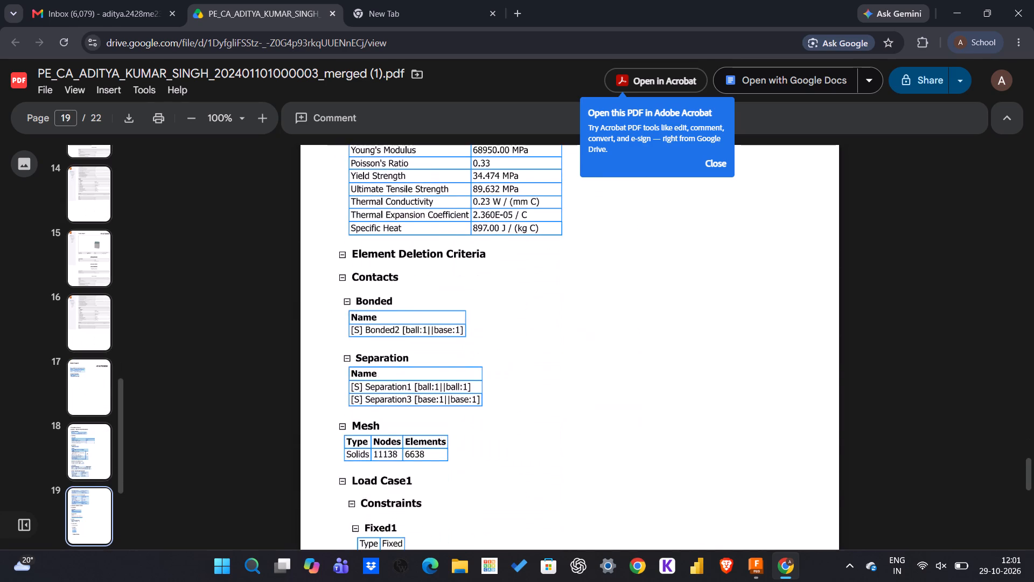
pyautogui.scroll(-12, 494, 364)
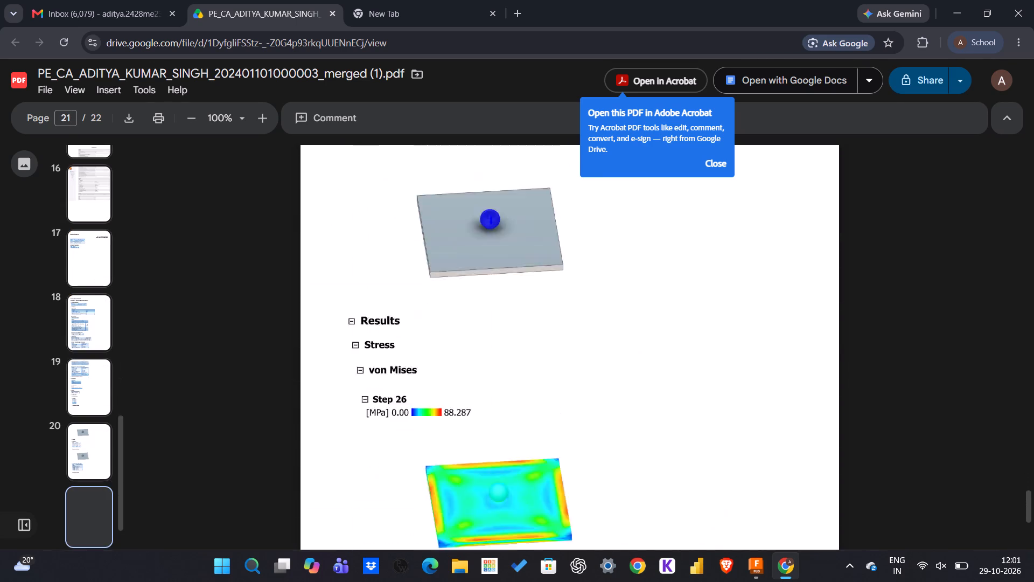
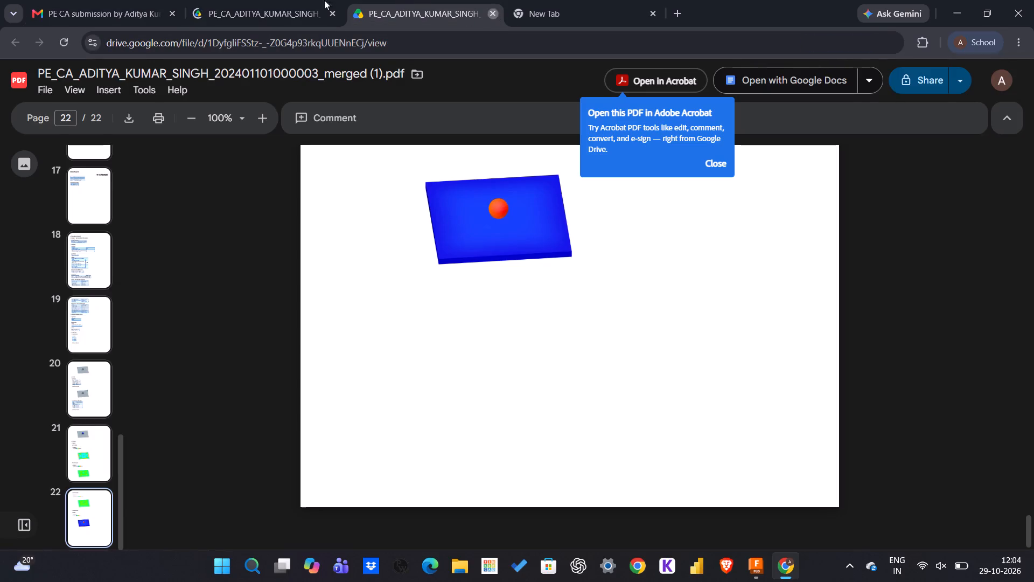
# Return to the sent PE CA submission email in Gmail and check the message with its merged PDF attachment.
pyautogui.click(131, 0)
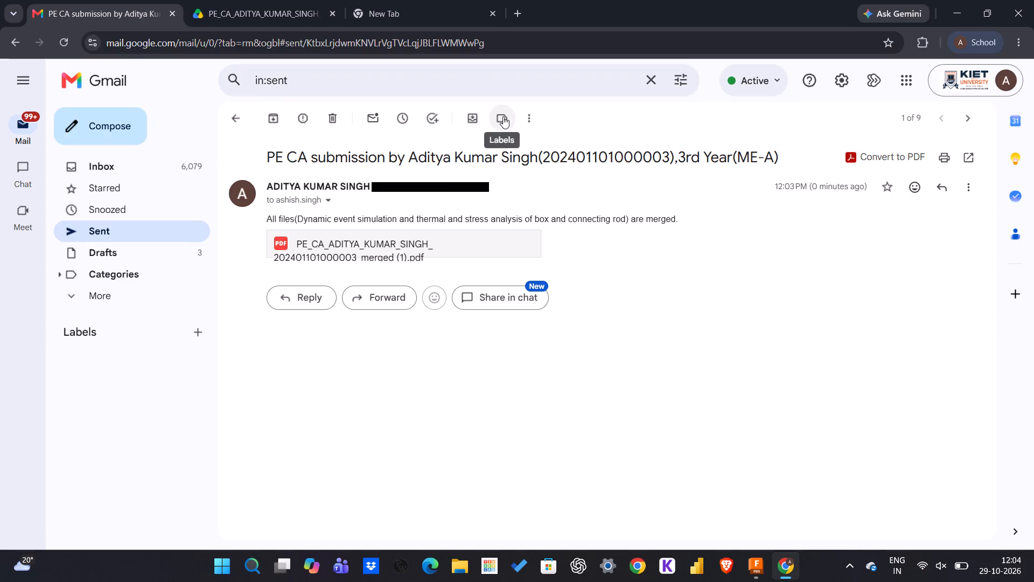
pyautogui.click(521, 117)
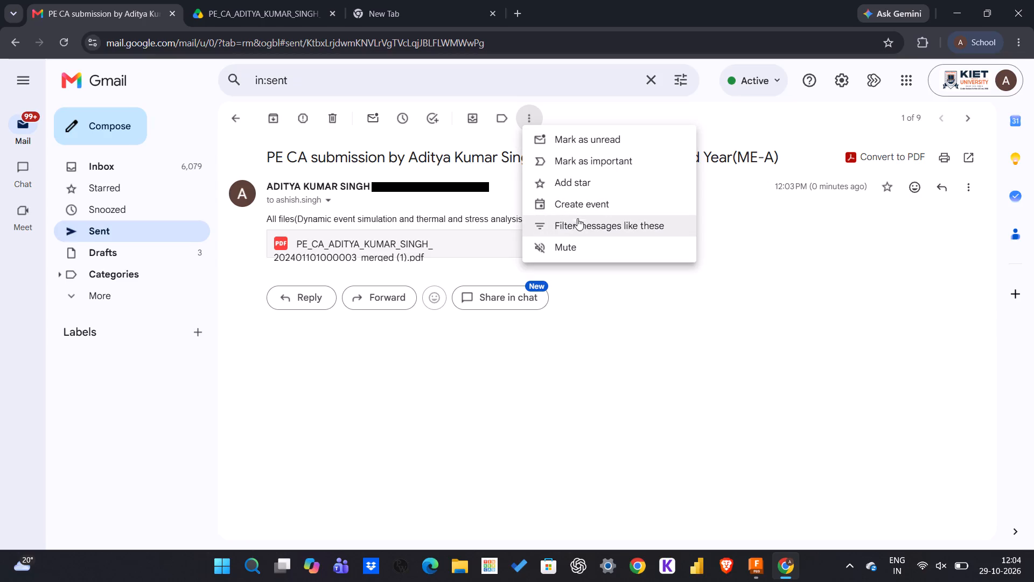
pyautogui.click(448, 199)
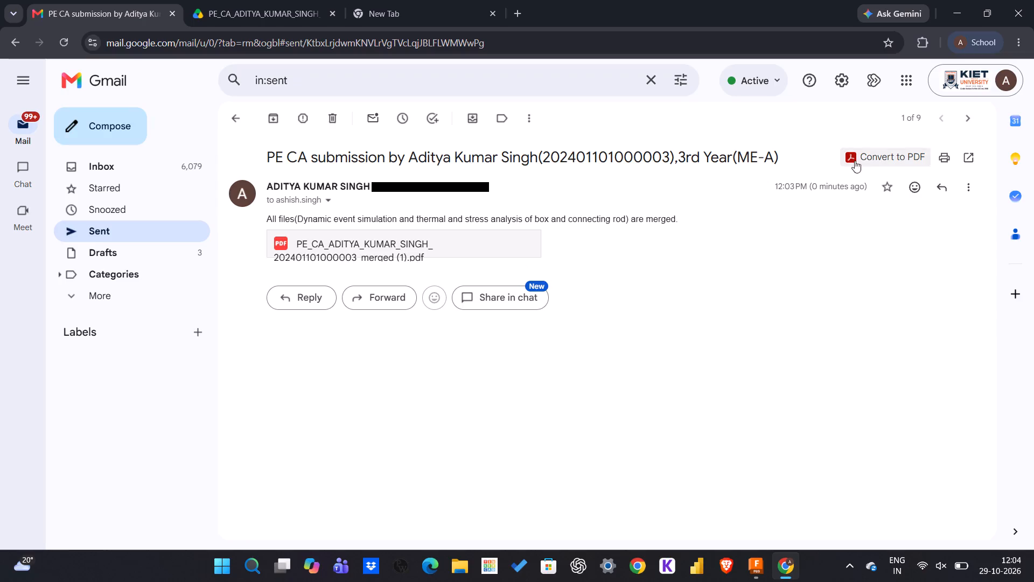
pyautogui.click(955, 183)
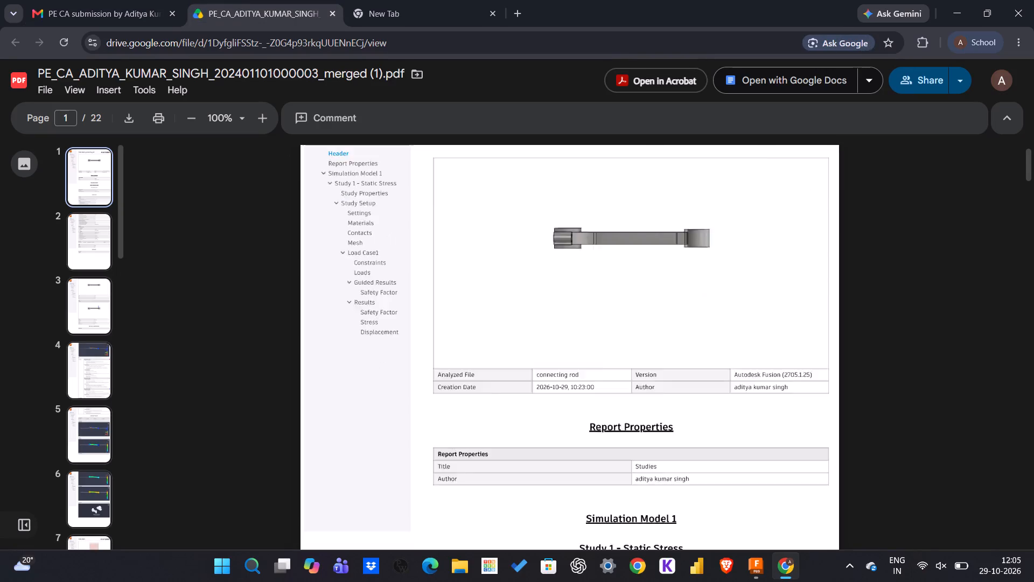
pyautogui.scroll(-19, 311, 315)
pyautogui.scroll(-16, 311, 315)
pyautogui.scroll(-6, 311, 315)
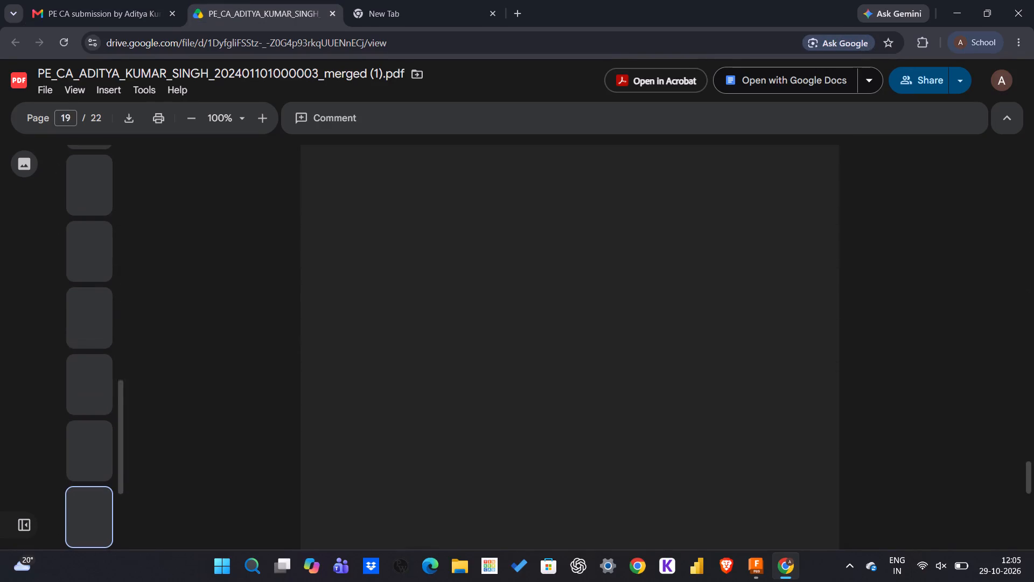
pyautogui.scroll(-5, 311, 315)
pyautogui.scroll(13, 311, 315)
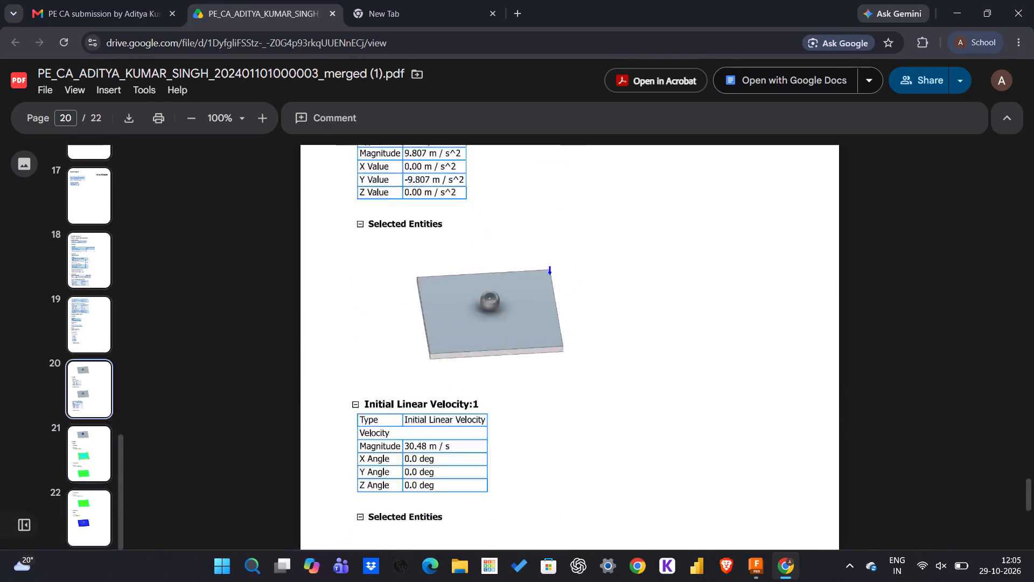
pyautogui.scroll(20, 311, 315)
pyautogui.scroll(12, 311, 315)
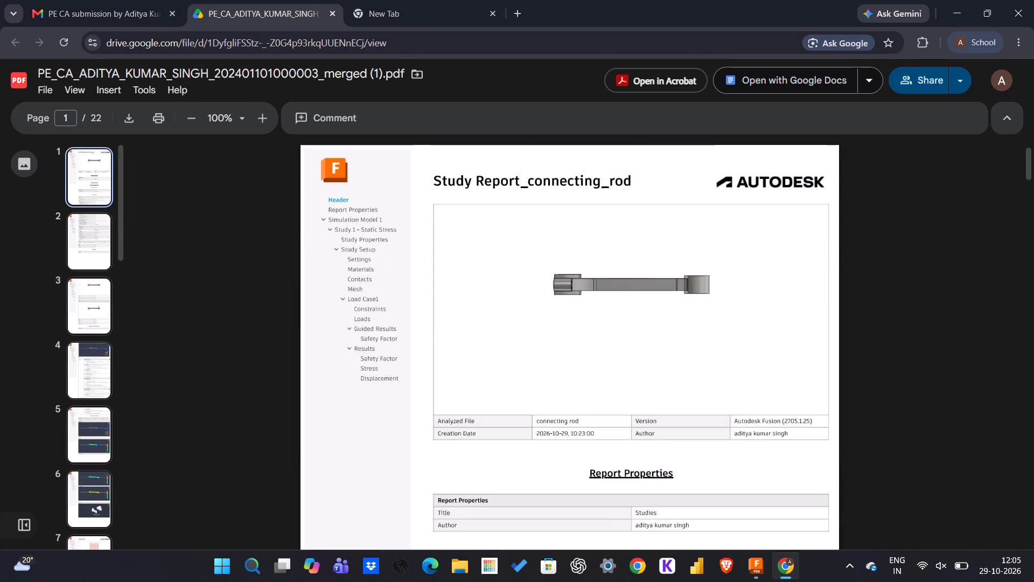
pyautogui.scroll(-13, 311, 315)
pyautogui.scroll(-19, 311, 315)
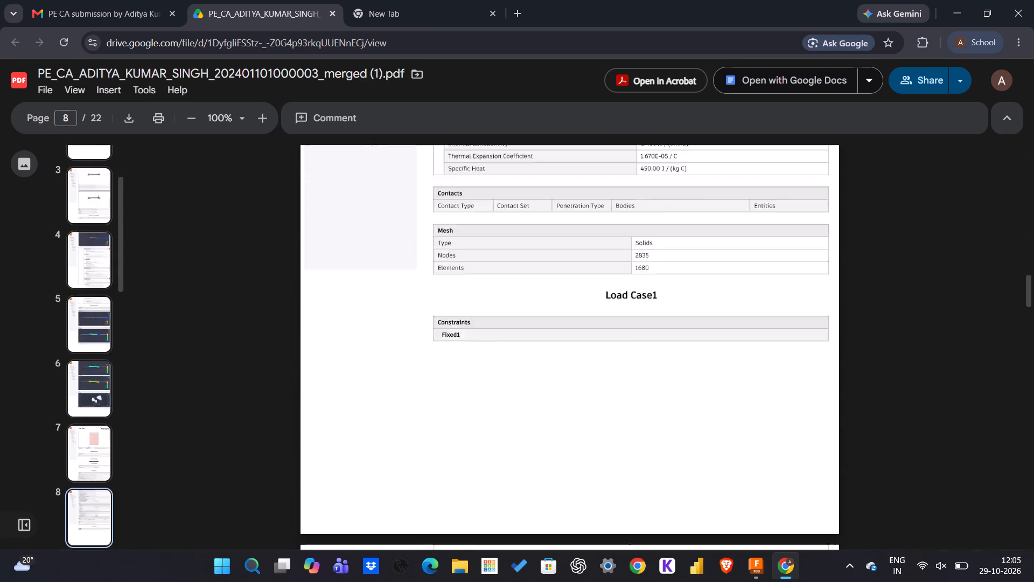
pyautogui.scroll(-15, 311, 315)
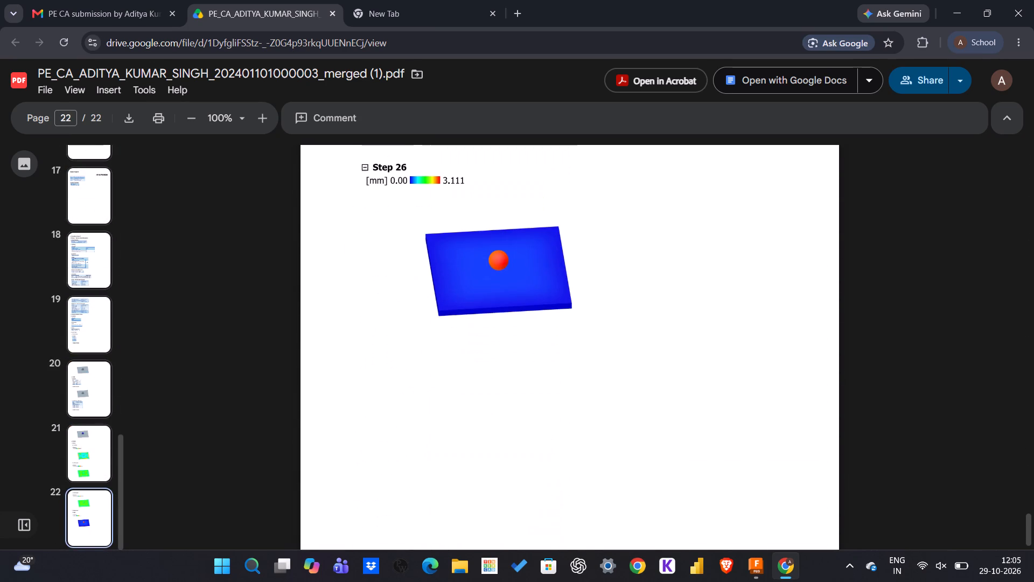
pyautogui.scroll(-1, 311, 315)
pyautogui.scroll(10, 311, 315)
pyautogui.scroll(-17, 311, 315)
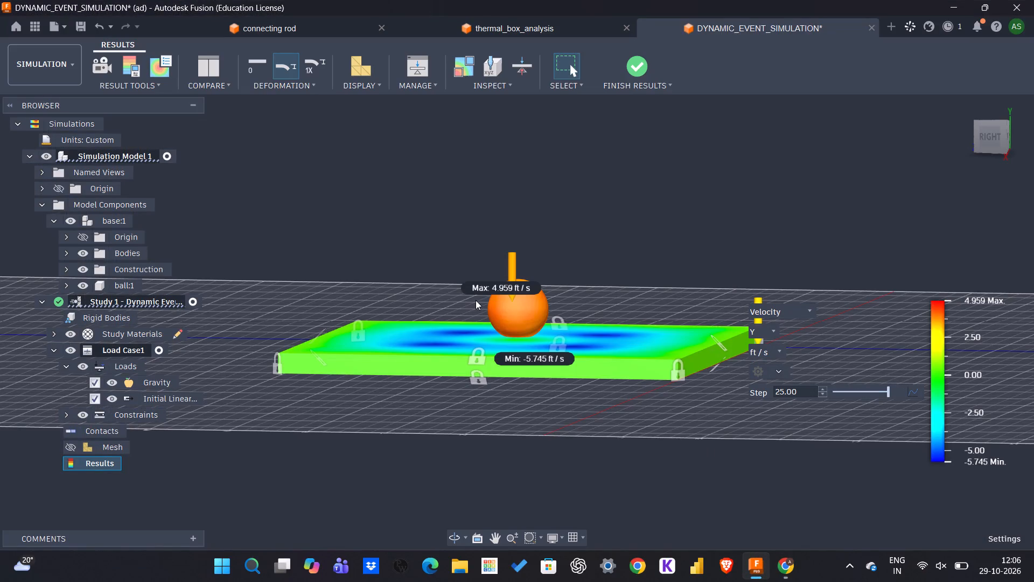
pyautogui.click(115, 382)
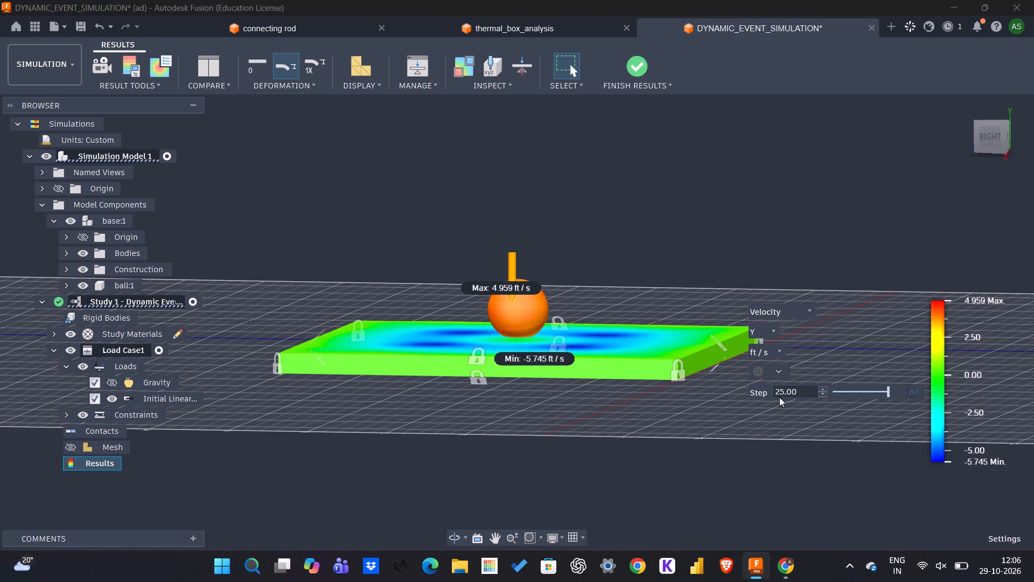
# In Fusion, scrub the Dynamic Event study's Y velocity result through its steps and back to step 0.
pyautogui.moveTo(886, 392); pyautogui.dragTo(853, 390)
pyautogui.moveTo(853, 390); pyautogui.dragTo(897, 393)
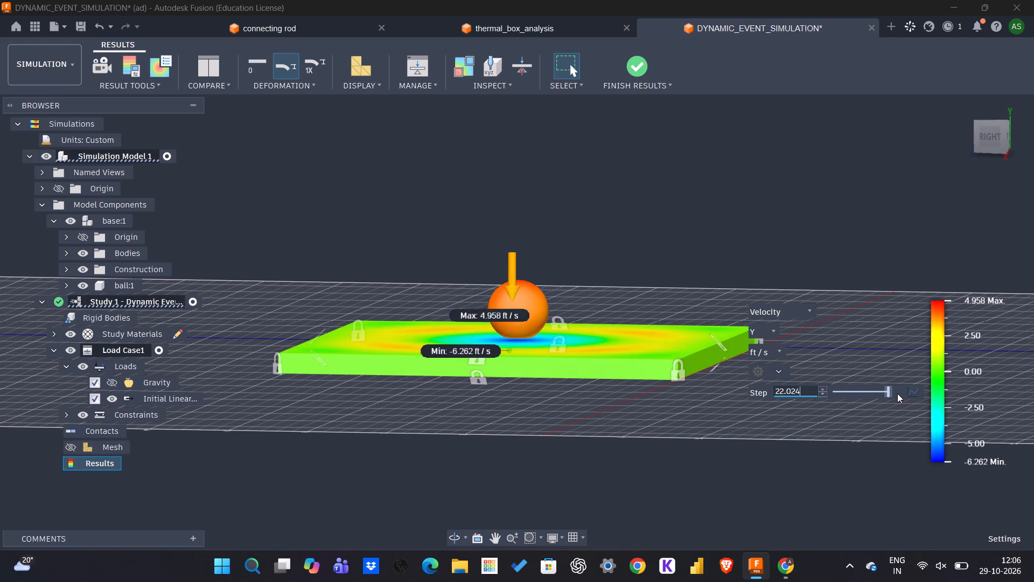
pyautogui.moveTo(897, 393); pyautogui.dragTo(838, 395)
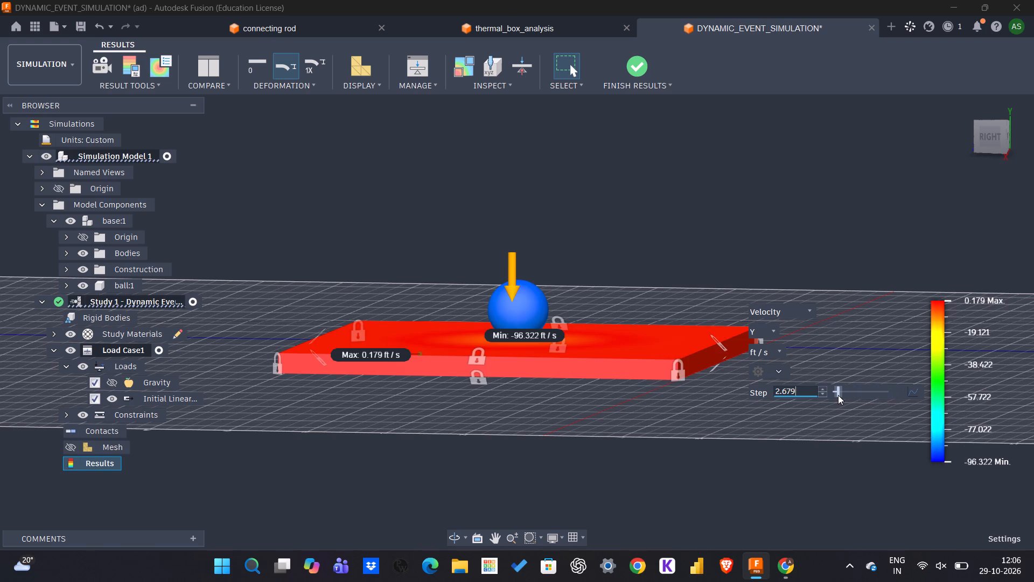
pyautogui.moveTo(838, 395); pyautogui.dragTo(834, 395)
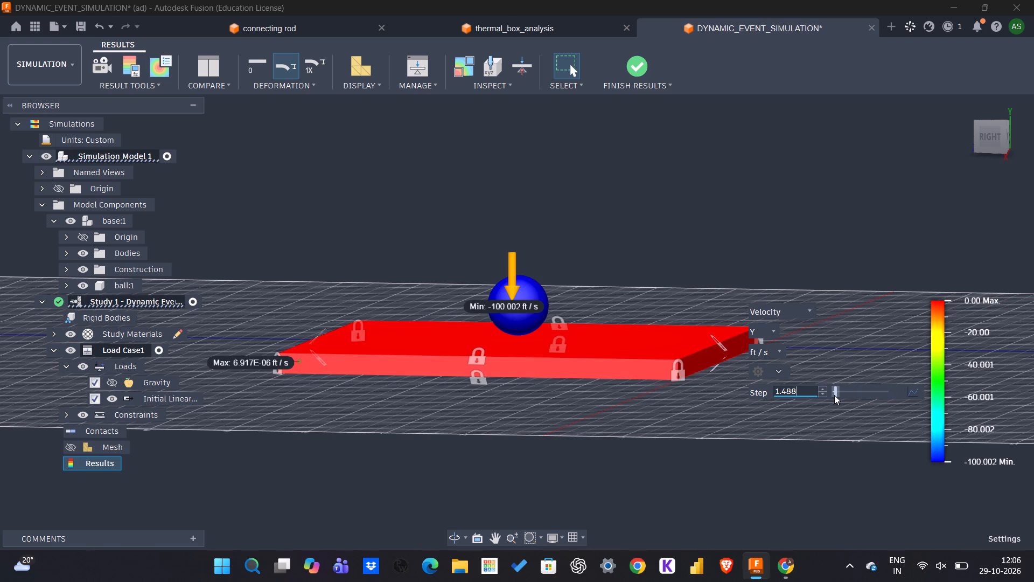
pyautogui.moveTo(834, 395); pyautogui.dragTo(827, 396)
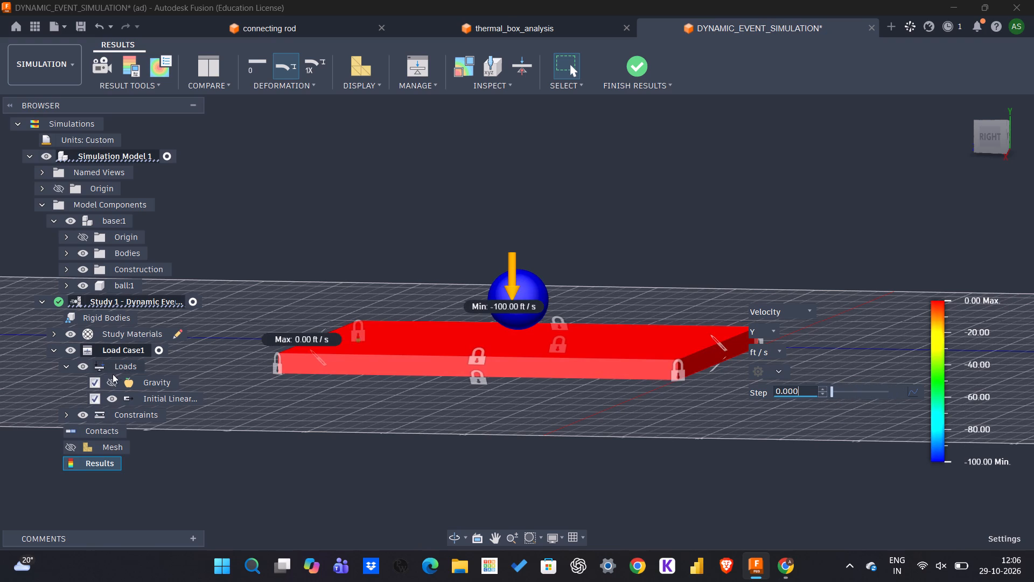
# Show the Gravity load symbols of Load Case1 in the results view.
pyautogui.click(109, 378)
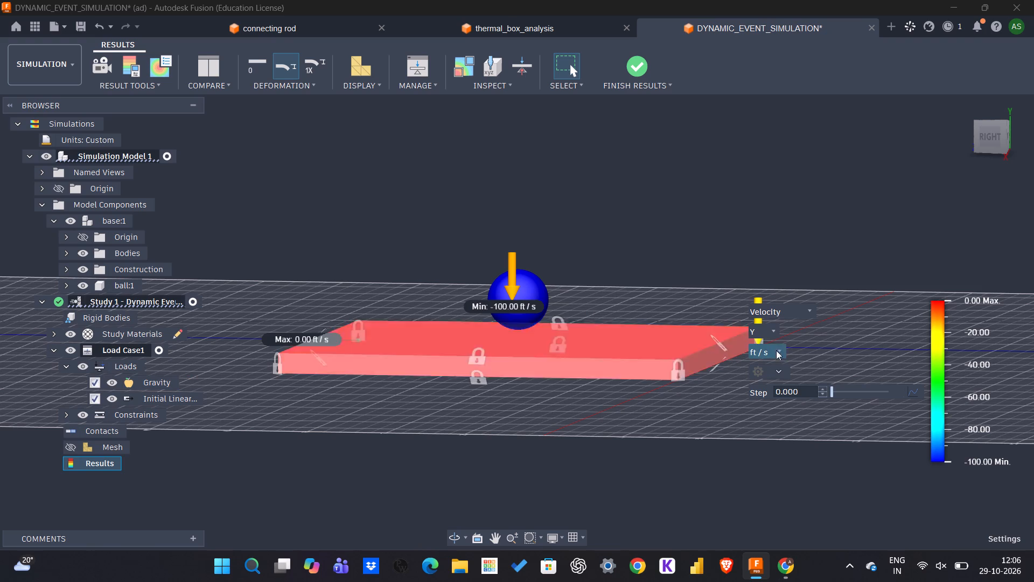
# Advance the Y velocity result from the start to step 6.250.
pyautogui.moveTo(832, 392); pyautogui.dragTo(842, 392)
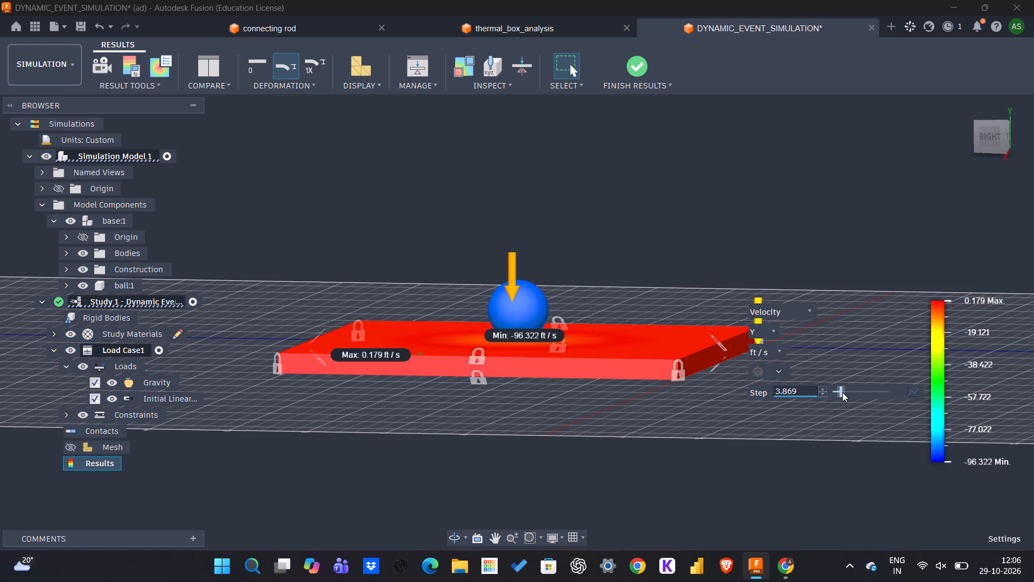
pyautogui.moveTo(842, 392); pyautogui.dragTo(847, 391)
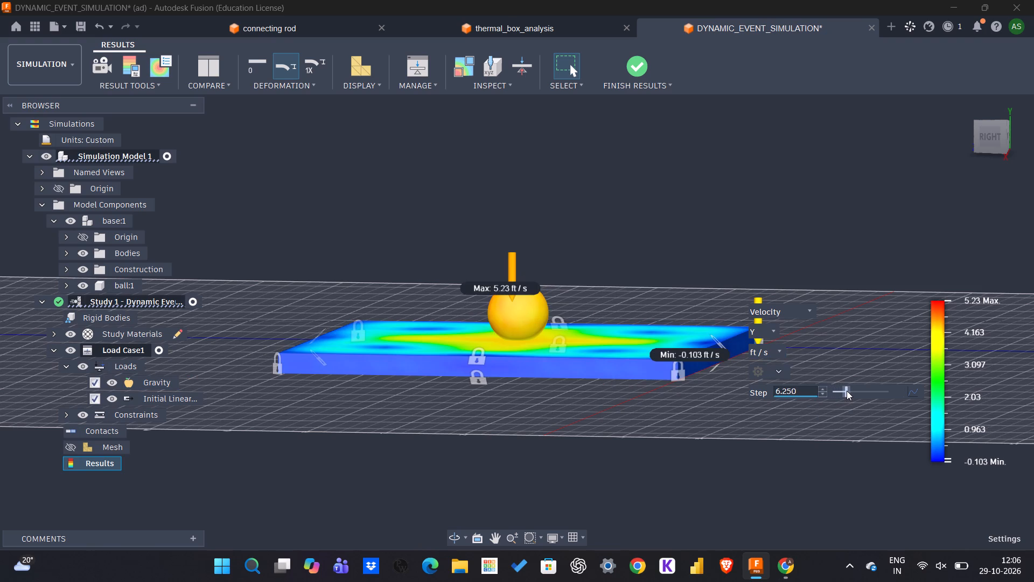
pyautogui.moveTo(847, 391); pyautogui.dragTo(847, 391)
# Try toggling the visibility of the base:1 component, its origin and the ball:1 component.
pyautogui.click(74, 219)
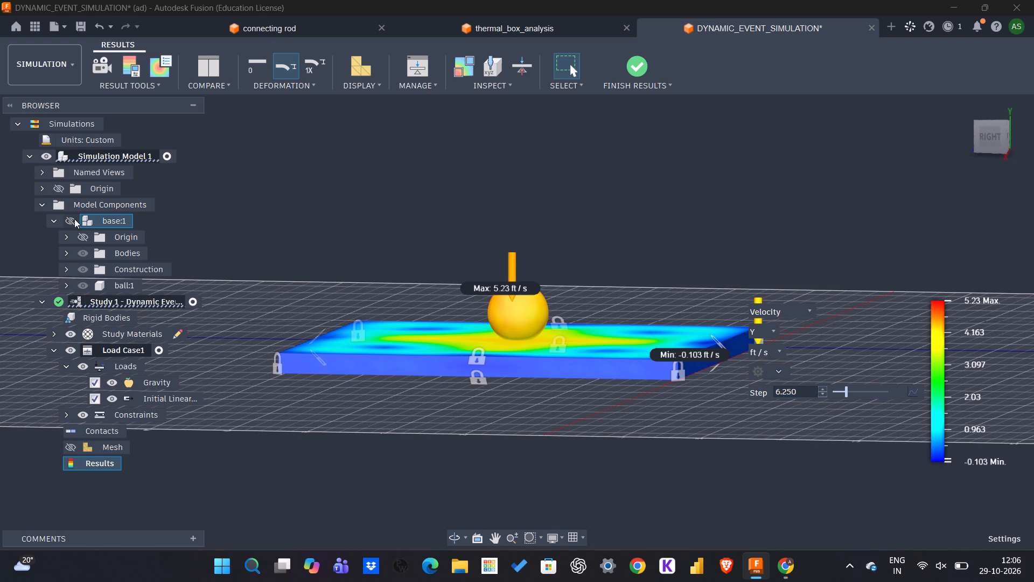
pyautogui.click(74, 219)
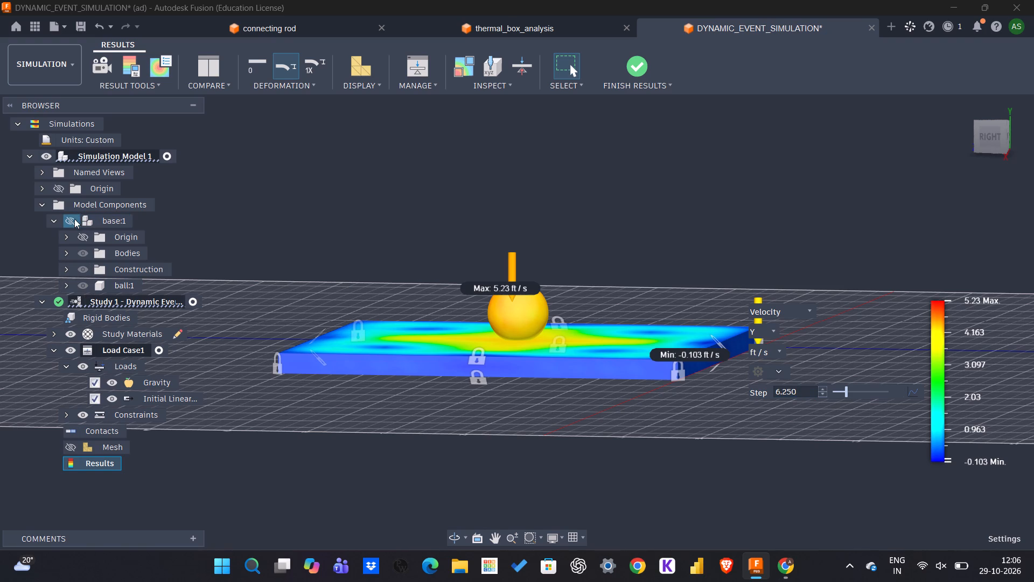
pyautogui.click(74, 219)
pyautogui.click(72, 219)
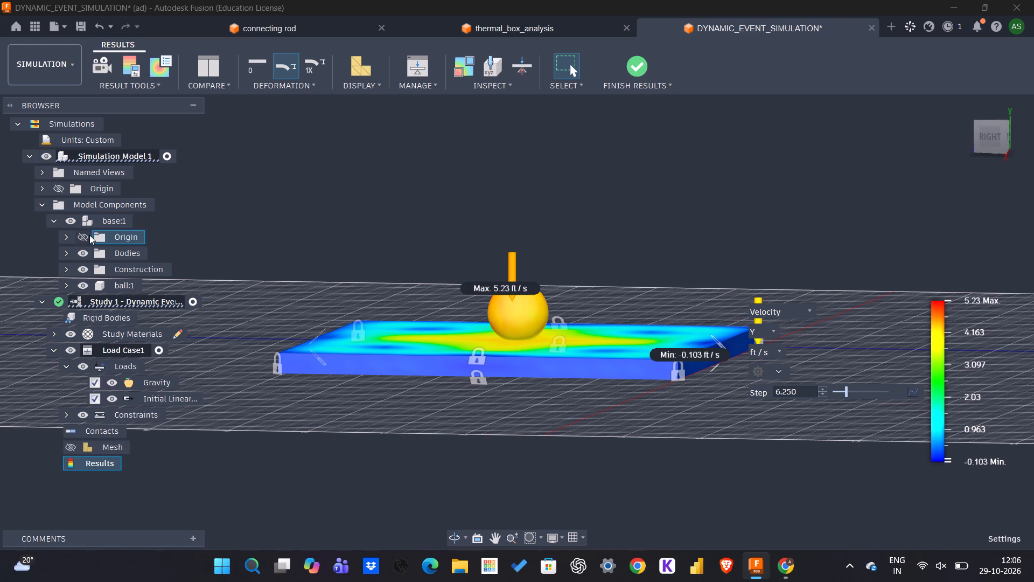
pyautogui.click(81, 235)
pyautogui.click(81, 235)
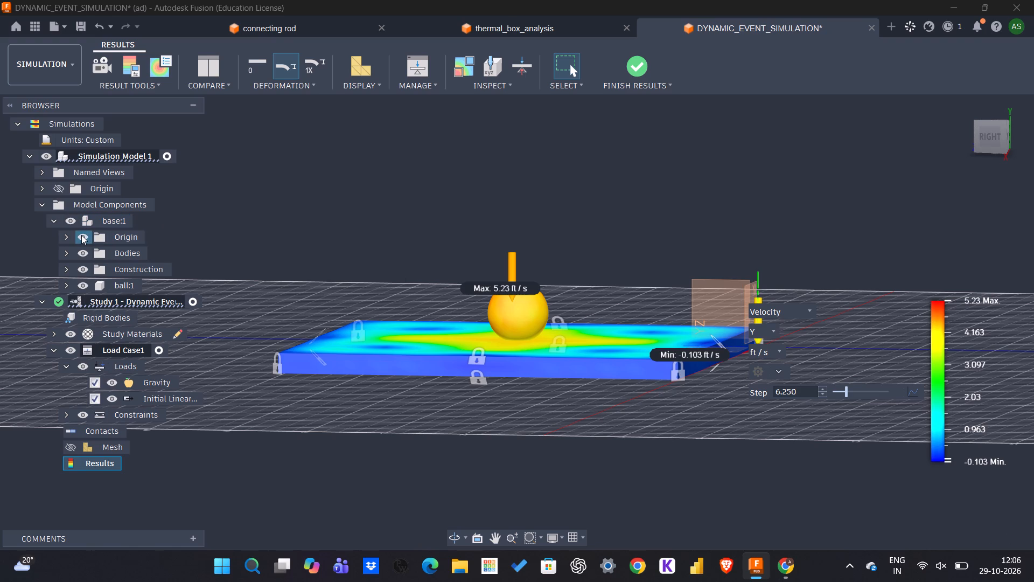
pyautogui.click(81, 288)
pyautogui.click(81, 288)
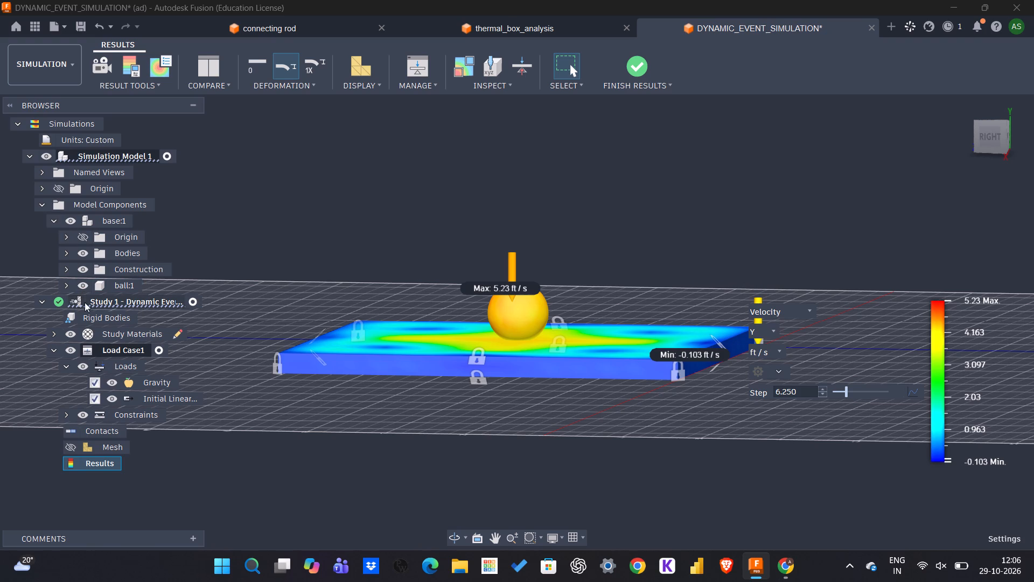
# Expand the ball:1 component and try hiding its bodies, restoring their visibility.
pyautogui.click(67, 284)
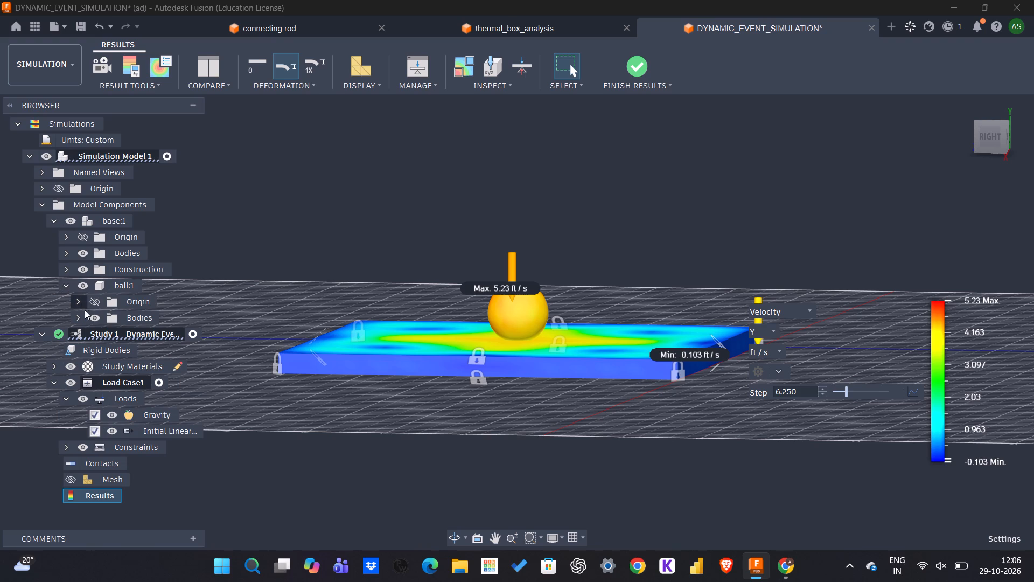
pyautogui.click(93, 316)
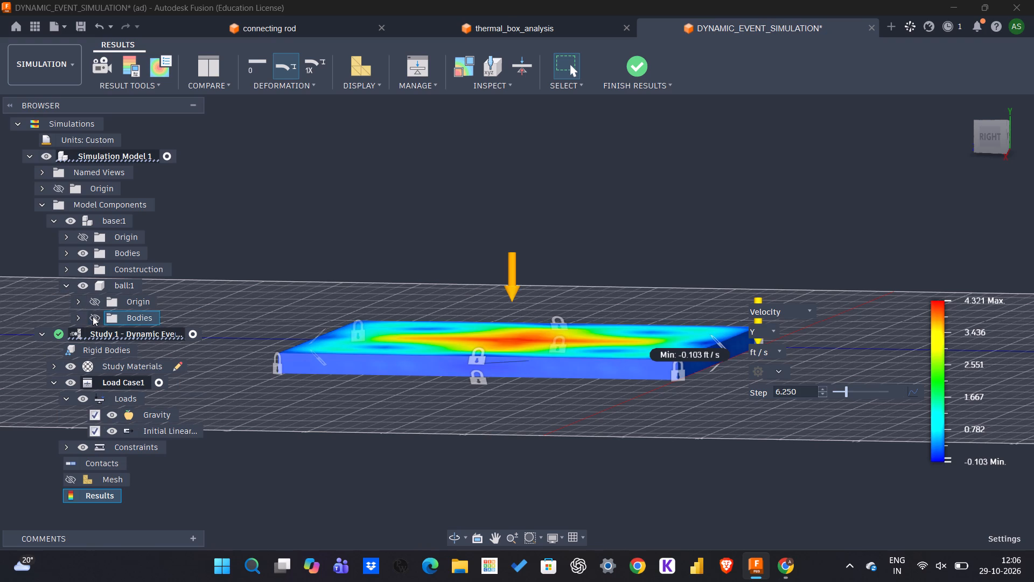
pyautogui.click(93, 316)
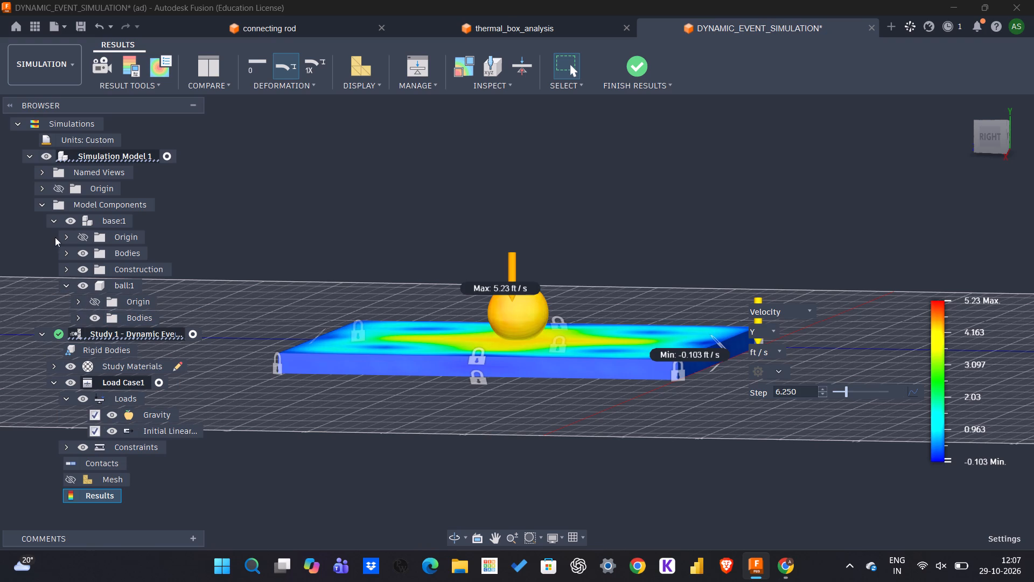
# Hide the bodies of base:1 to isolate the ball's velocity result.
pyautogui.click(81, 253)
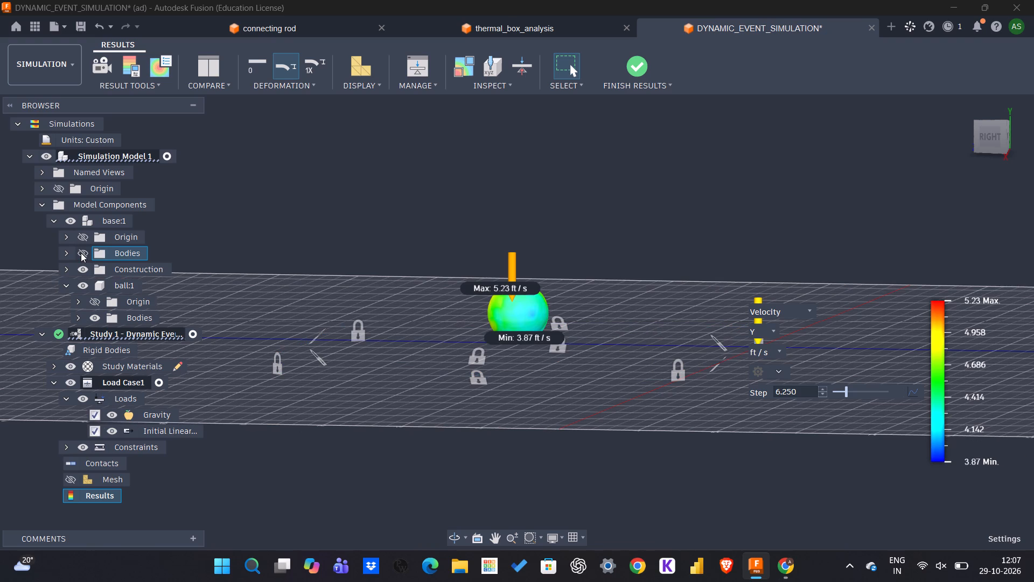
# Hide the minimum and maximum value labels on the ball's velocity result, viewing the ball from below.
pyautogui.moveTo(1000, 141); pyautogui.dragTo(957, 71)
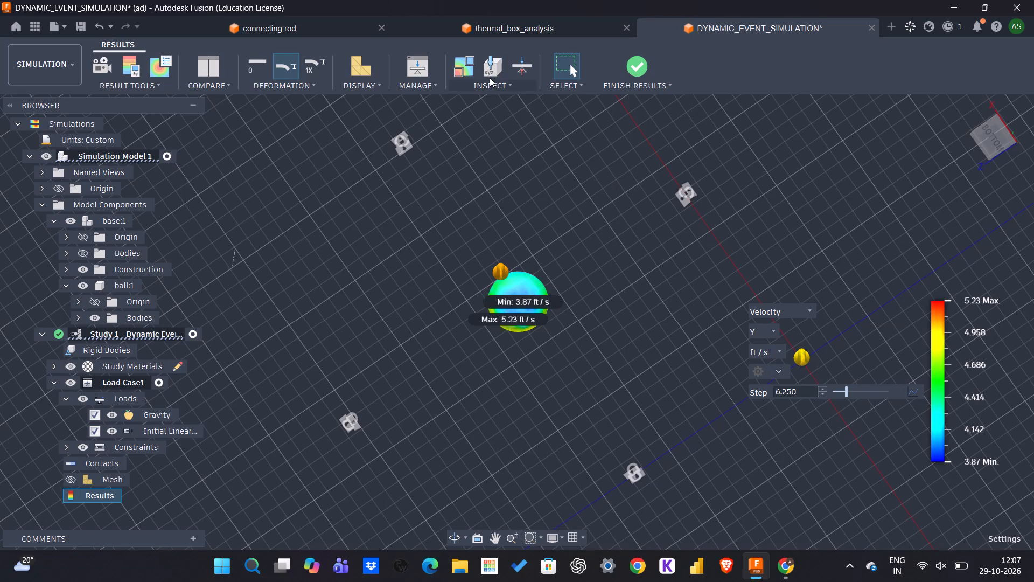
pyautogui.click(484, 85)
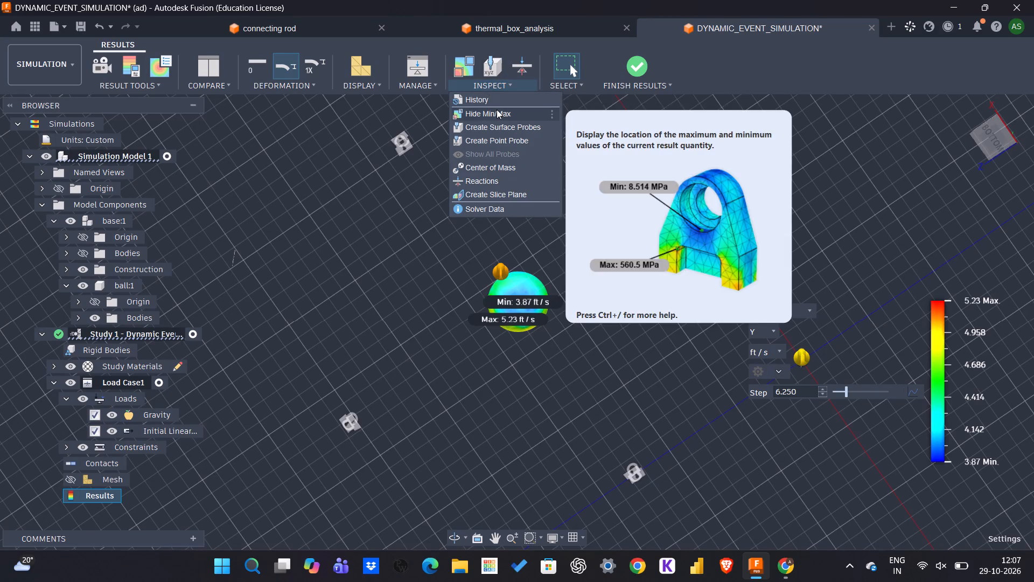
pyautogui.click(497, 109)
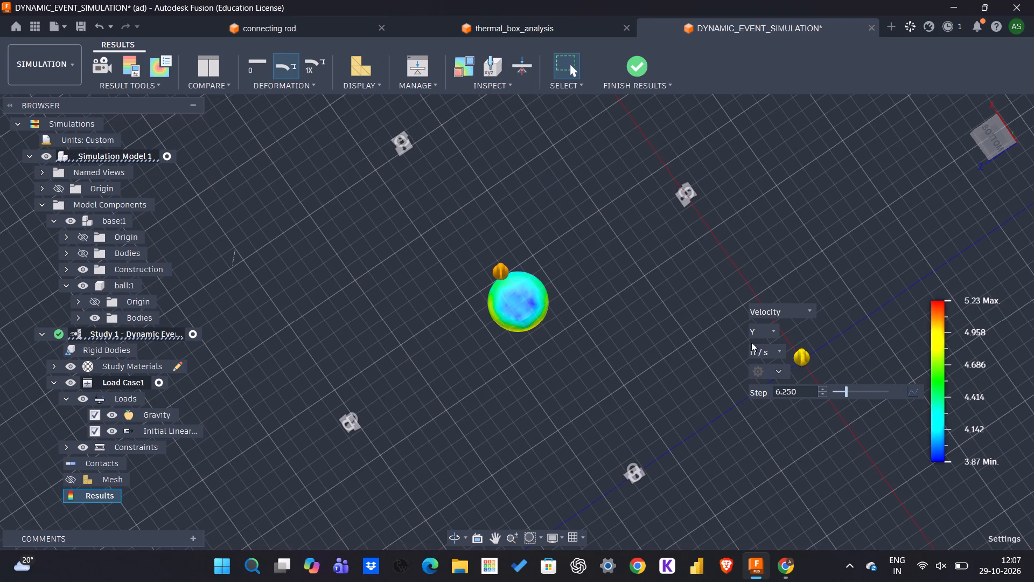
# Scrub the isolated ball's Y velocity result back to an earlier step.
pyautogui.click(846, 392)
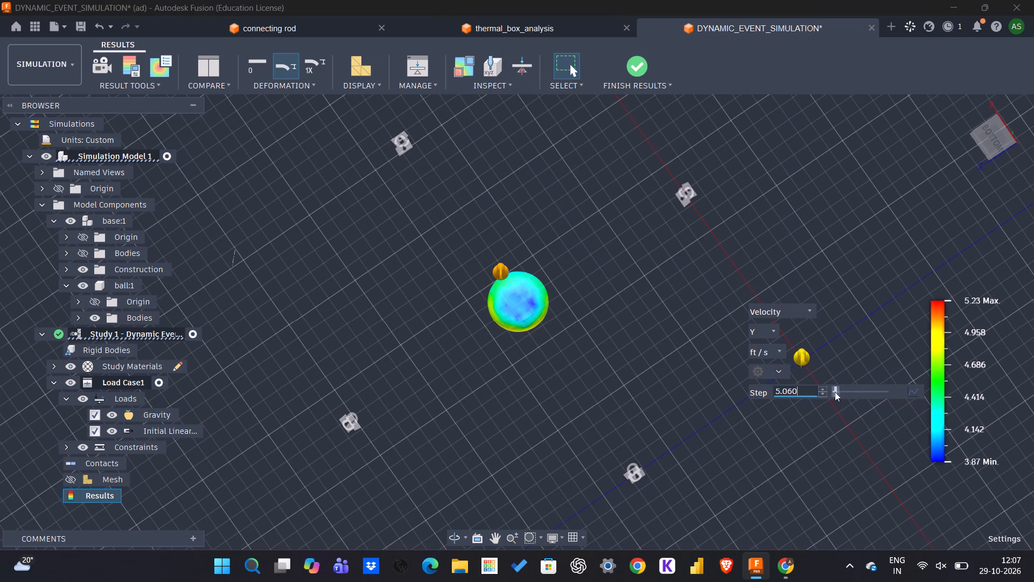